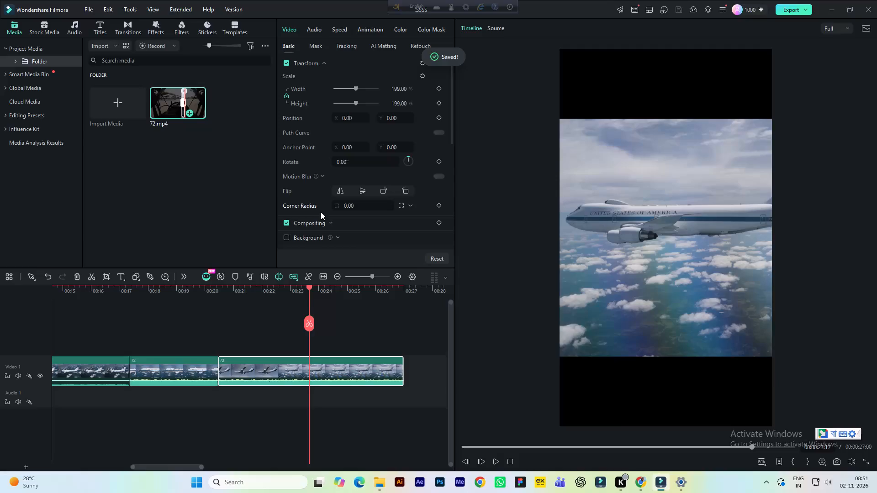
Set the last clip's uniform speed to 1.59 and save the project.
click(334, 29)
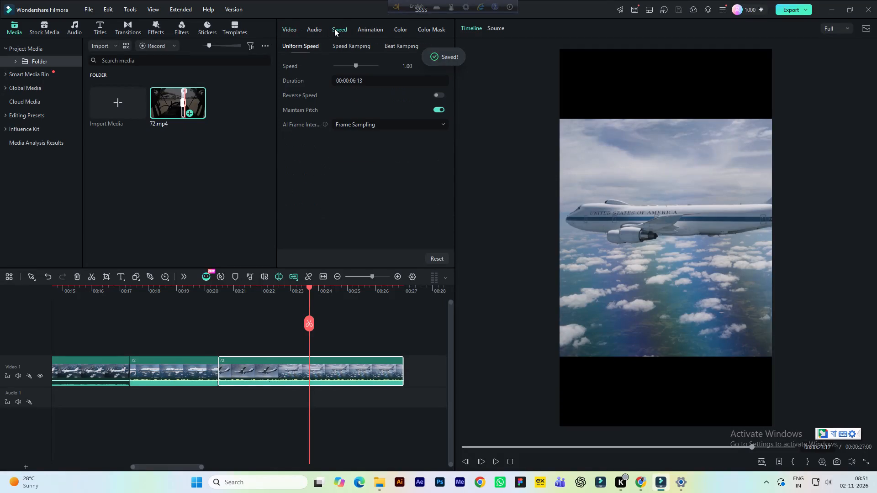
click(409, 68)
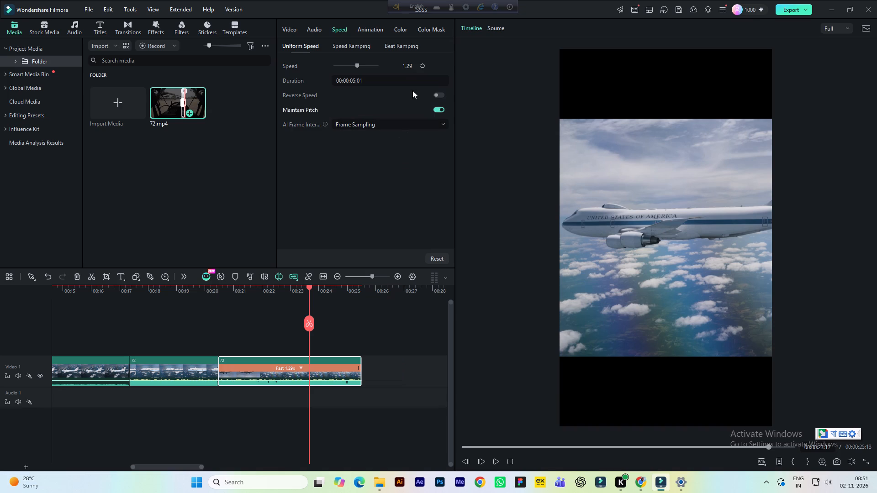
click(409, 67)
click(185, 294)
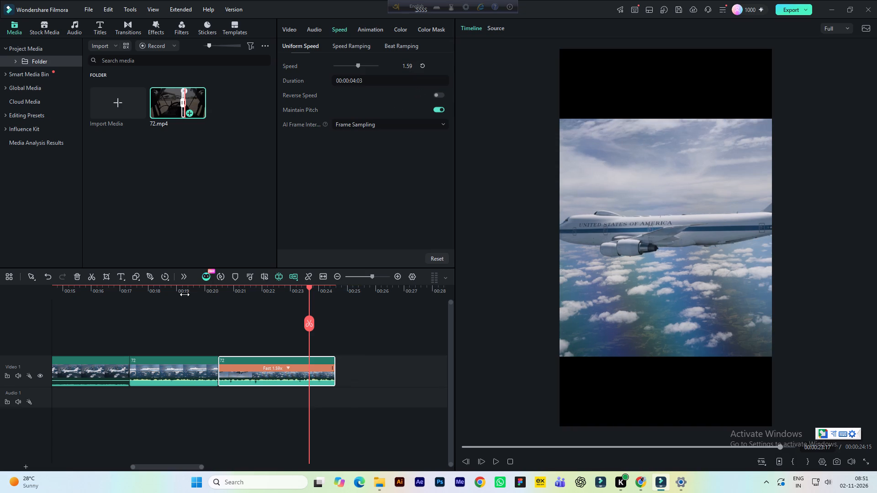
key(ctrl+s)
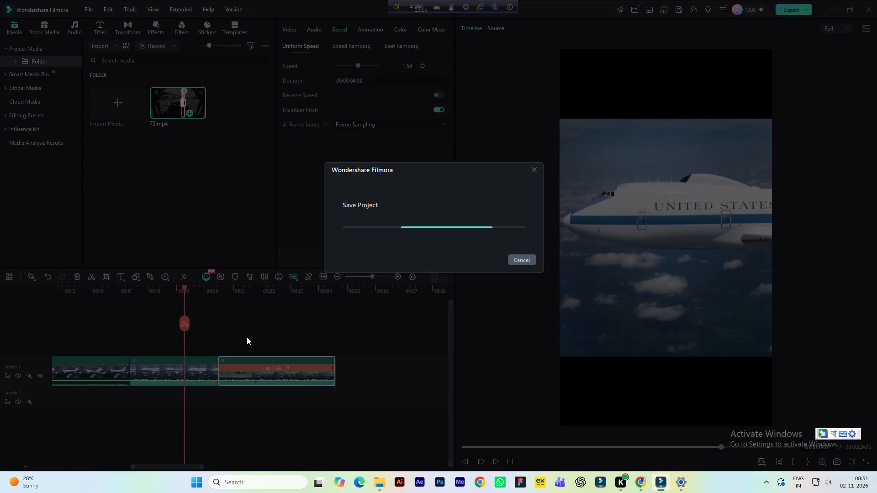
Bring the whole timeline into view, place the playhead at 00:00:08:23 in the second clip, and save the project.
click(265, 293)
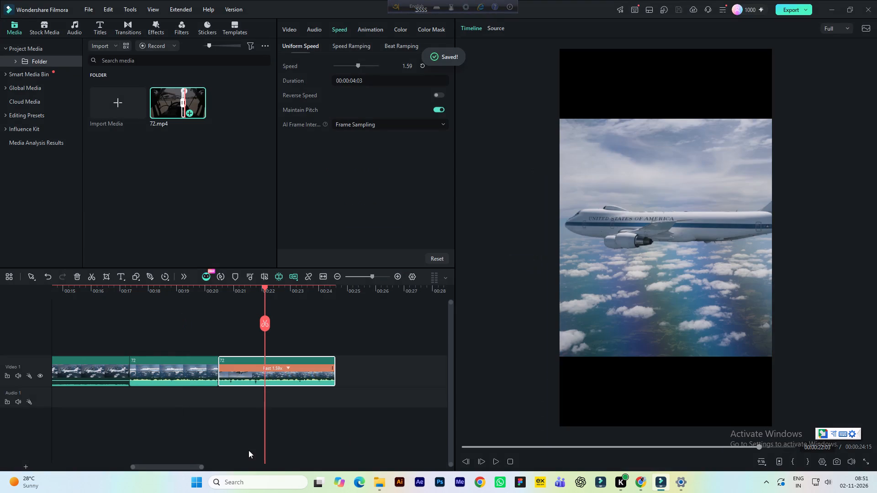
drag(177, 466, 83, 461)
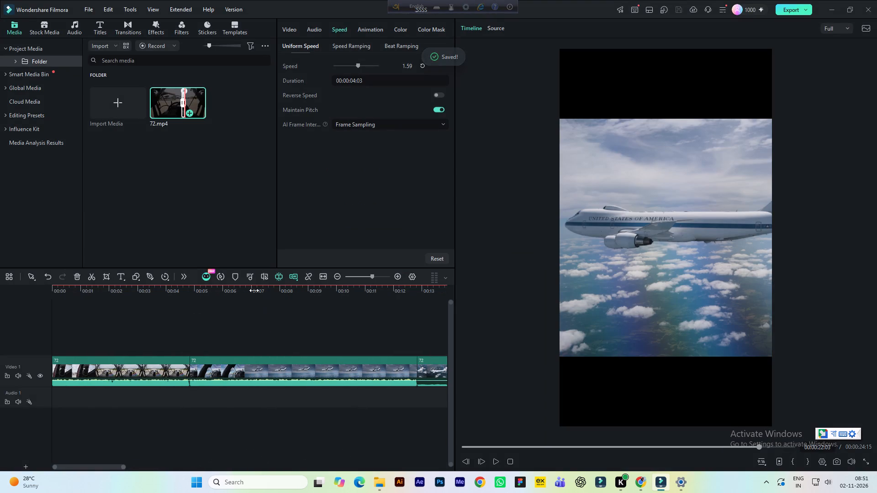
drag(254, 290, 239, 293)
drag(180, 467, 130, 468)
drag(243, 288, 232, 292)
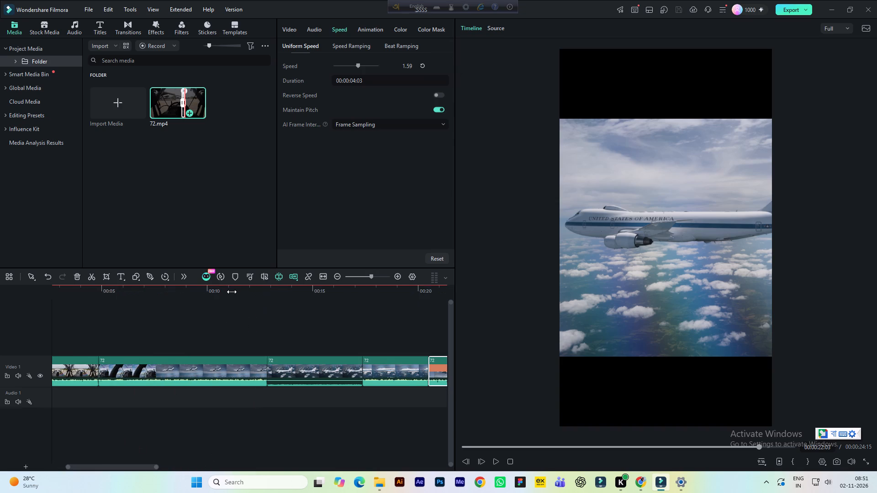
drag(232, 292, 215, 297)
drag(156, 466, 111, 469)
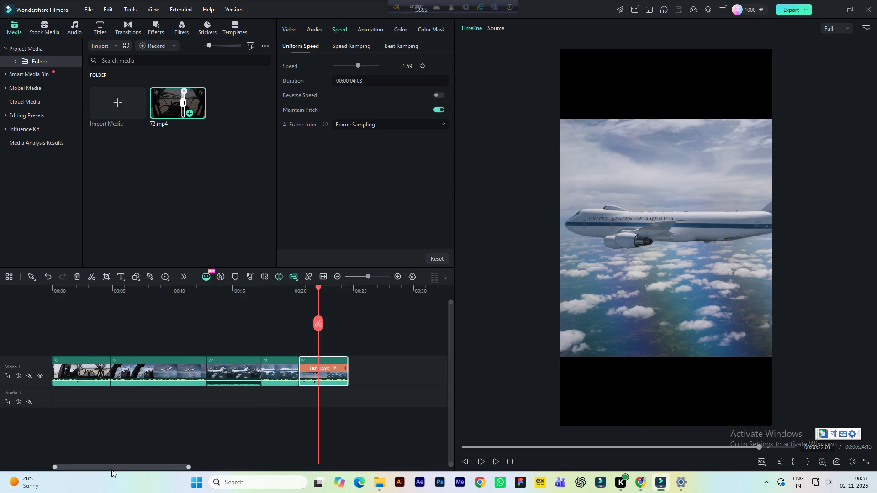
click(159, 292)
key(ctrl+s)
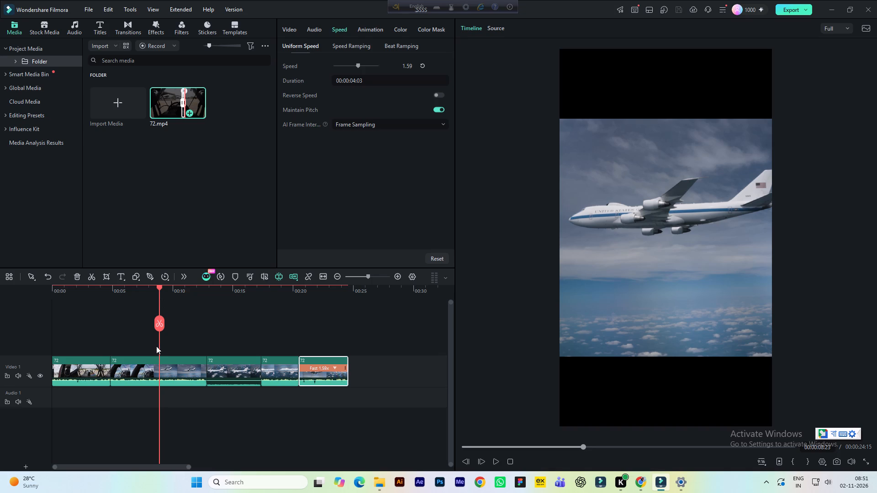
Draw a rectangle covering the black bar above the footage, positioned at about X -2, Y 799.
click(205, 223)
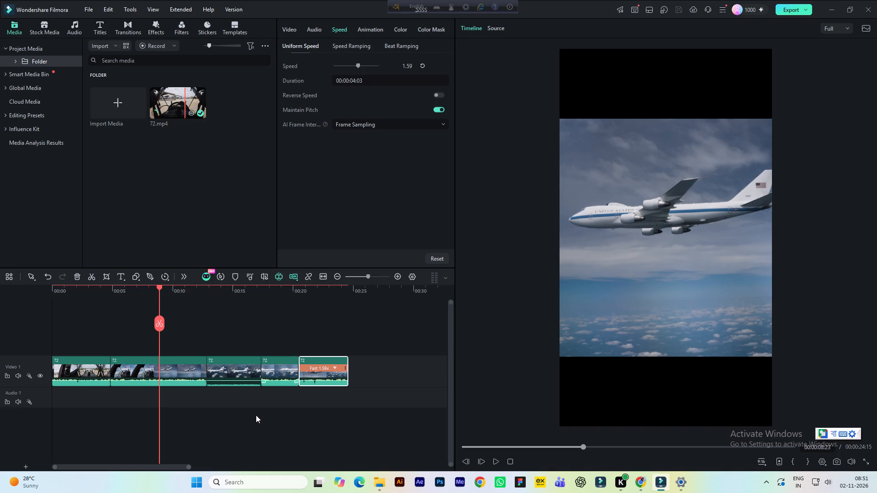
click(248, 420)
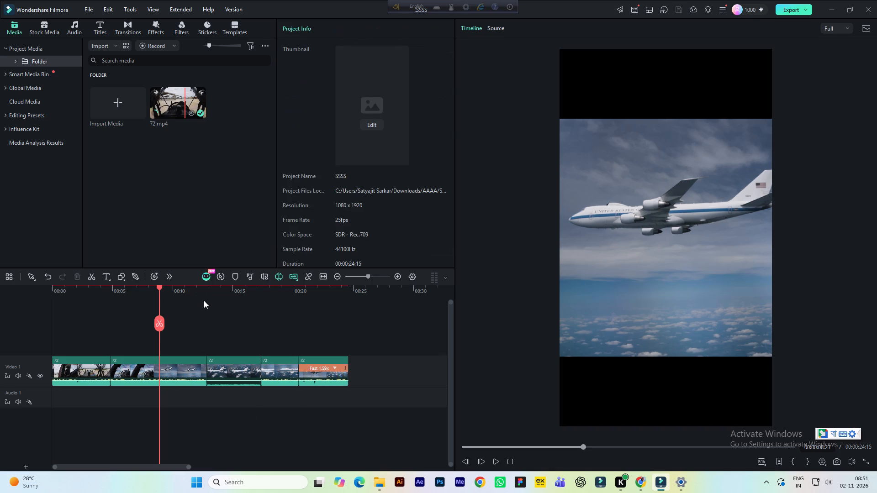
click(119, 278)
click(135, 290)
drag(541, 43, 784, 115)
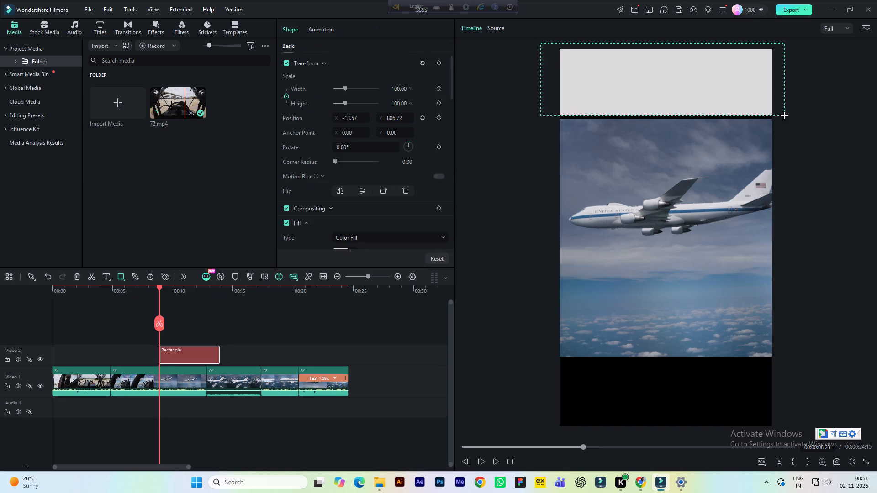
drag(784, 115, 785, 116)
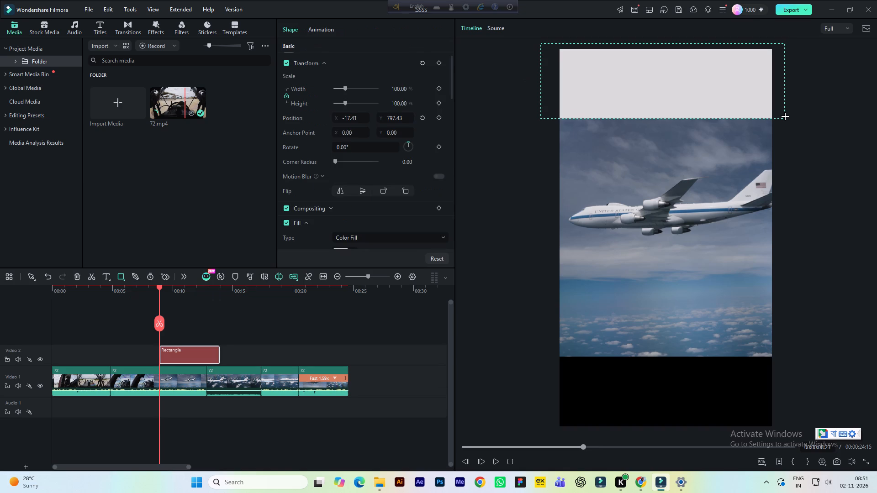
drag(785, 116, 790, 116)
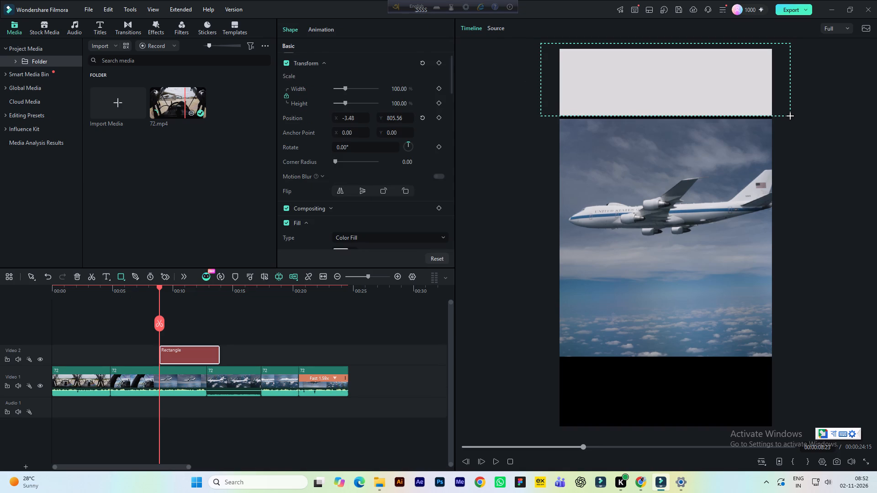
drag(790, 116, 791, 119)
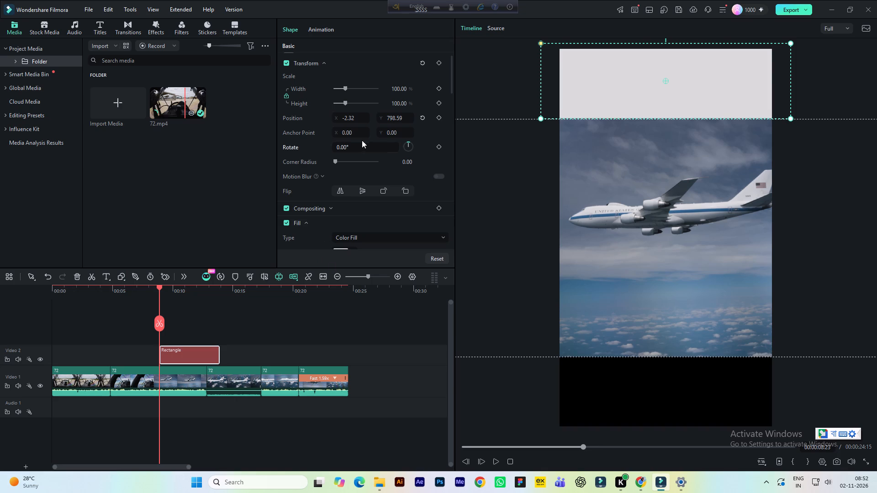
Set the rectangle's fill colour to blue #0431B6 from the recent colours.
scroll(343, 112, down, 2)
click(341, 182)
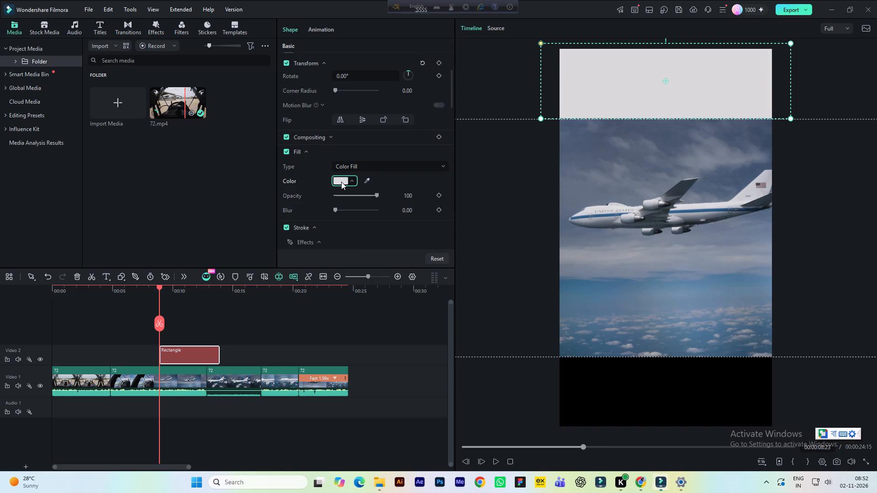
click(377, 376)
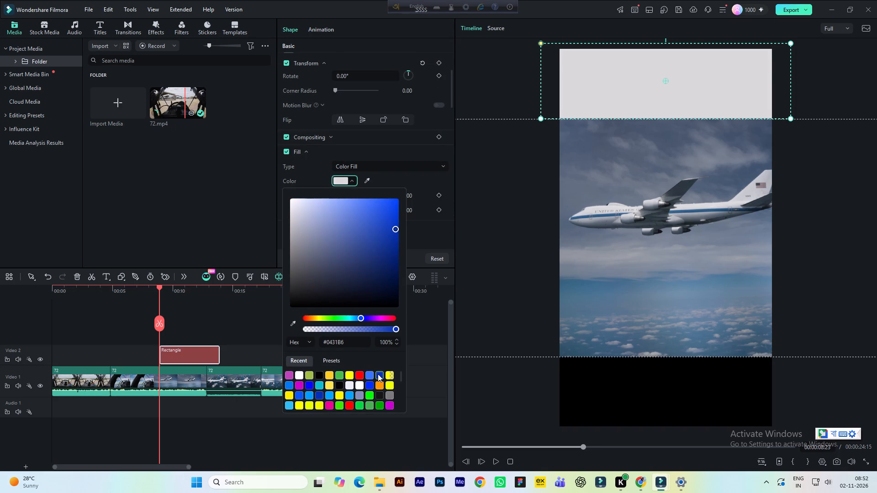
click(503, 213)
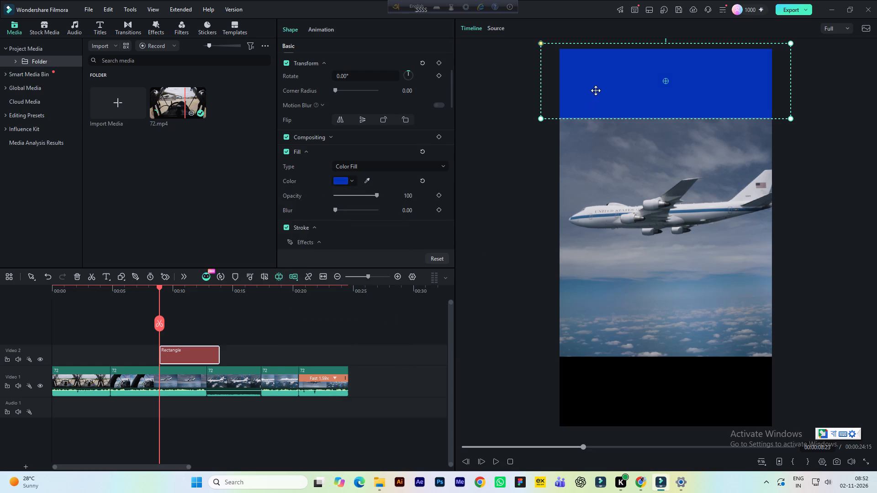
Nudge the blue rectangle slightly down against the top edge of the footage.
click(516, 93)
click(571, 89)
click(518, 163)
click(576, 136)
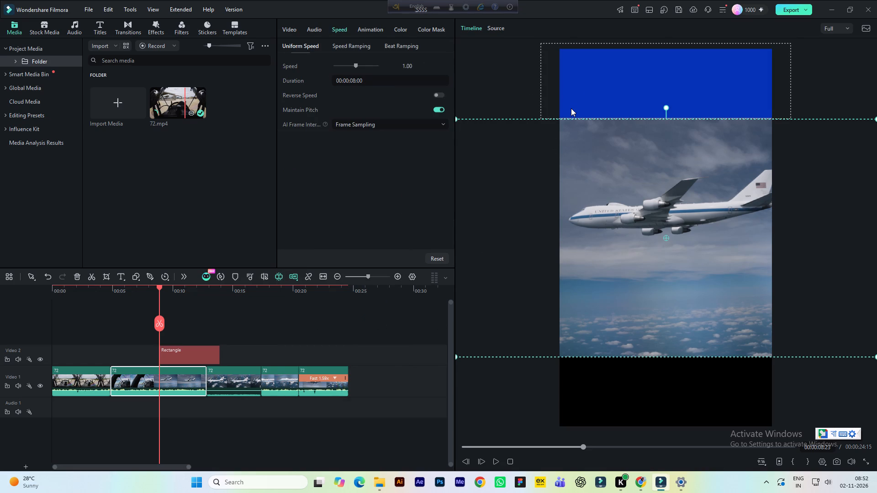
click(549, 100)
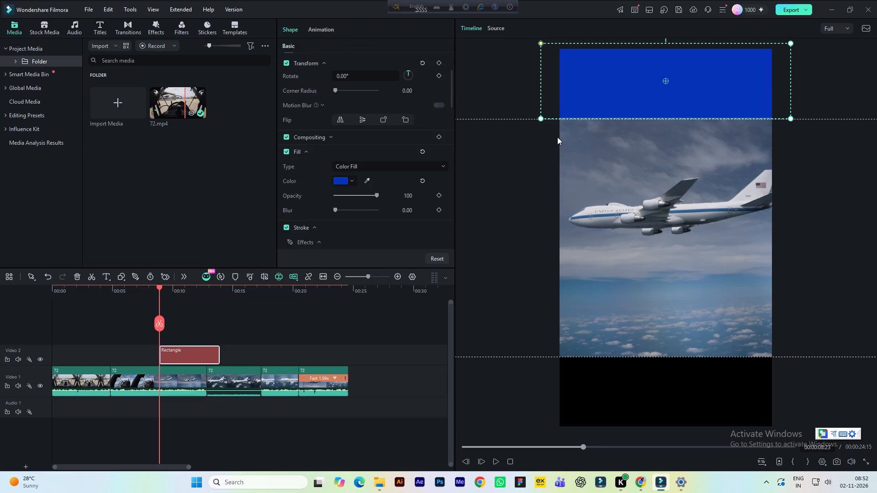
key(Down)
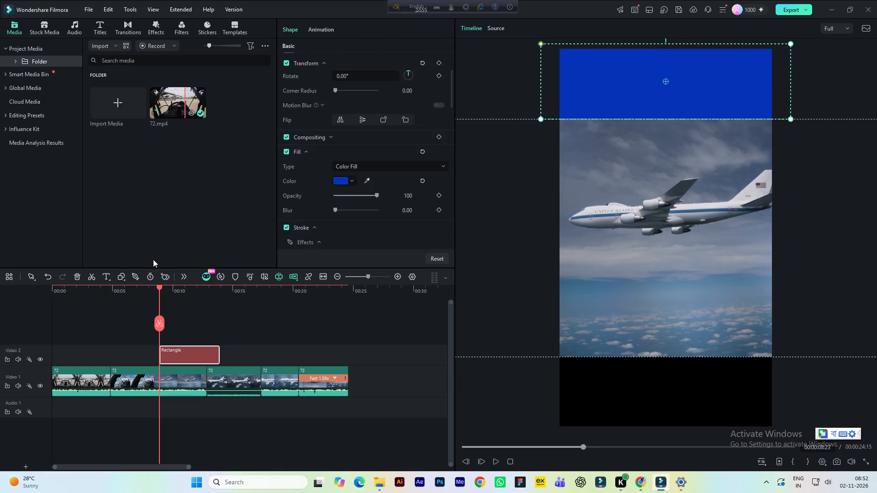
Extend the rectangle clip on both ends to span the whole video, from 00:00:00:00 to 00:00:24:15.
drag(218, 355, 231, 355)
drag(231, 355, 347, 360)
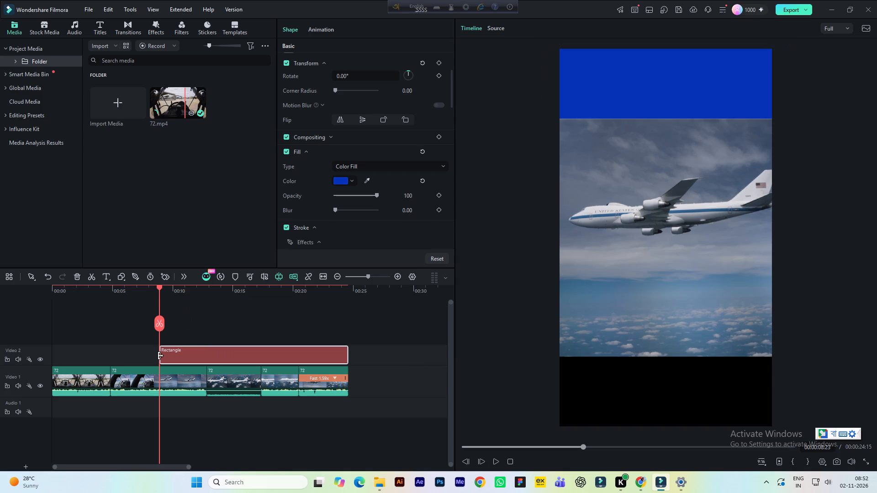
drag(160, 356, 35, 355)
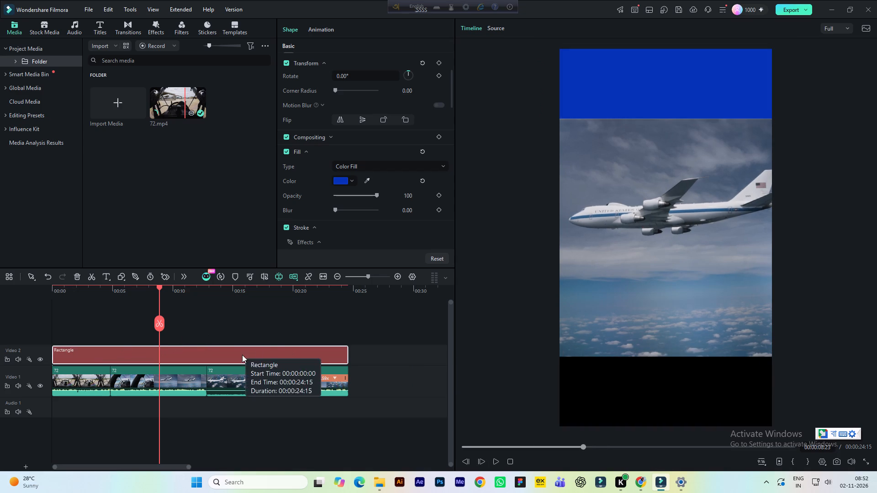
Duplicate the full-length rectangle clip onto a new video track above it.
alt+drag(237, 357, 236, 342)
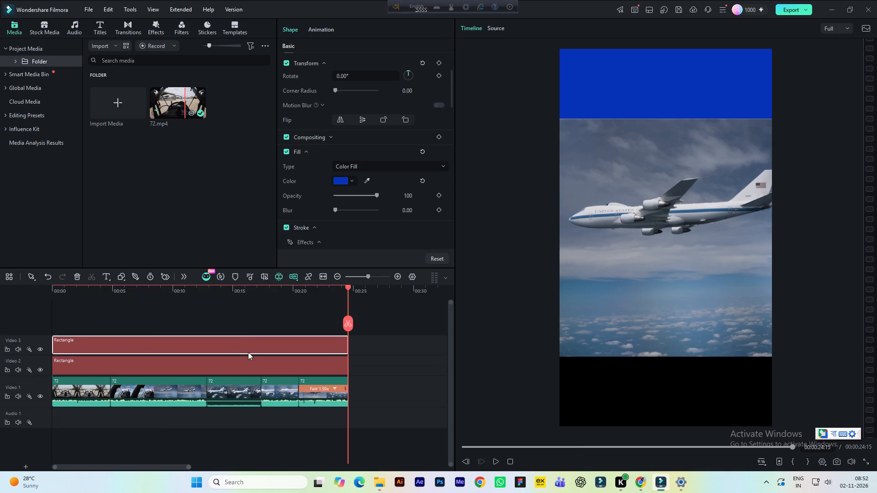
Separate the overlapping rectangles by shifting the Video 3 copy upward and moving the Video 2 one to the middle of the frame.
click(617, 79)
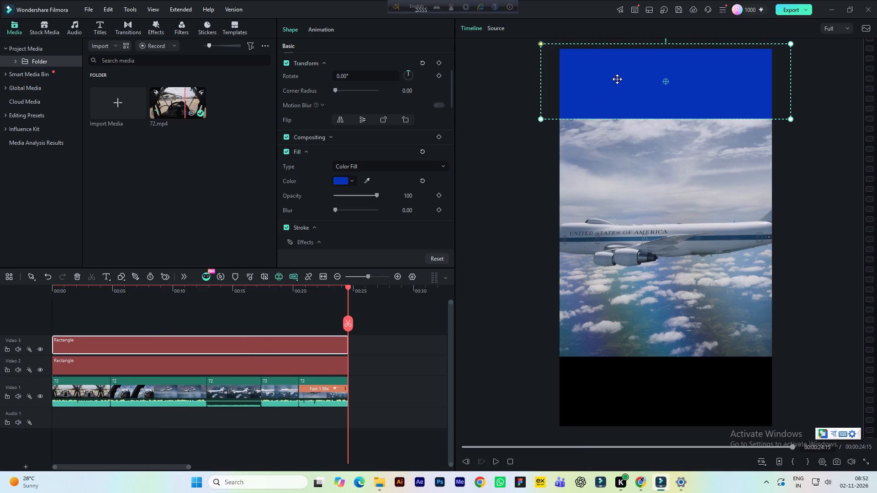
drag(622, 80, 624, 63)
drag(637, 85, 637, 67)
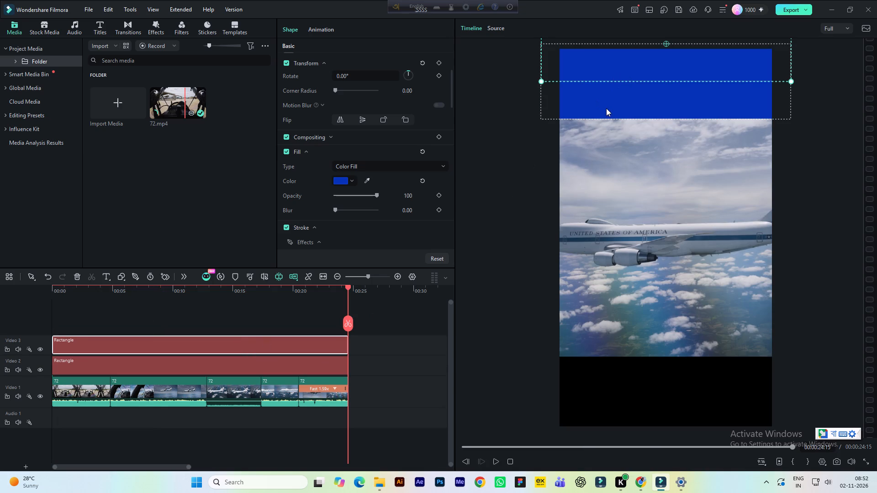
click(607, 108)
drag(627, 109, 627, 111)
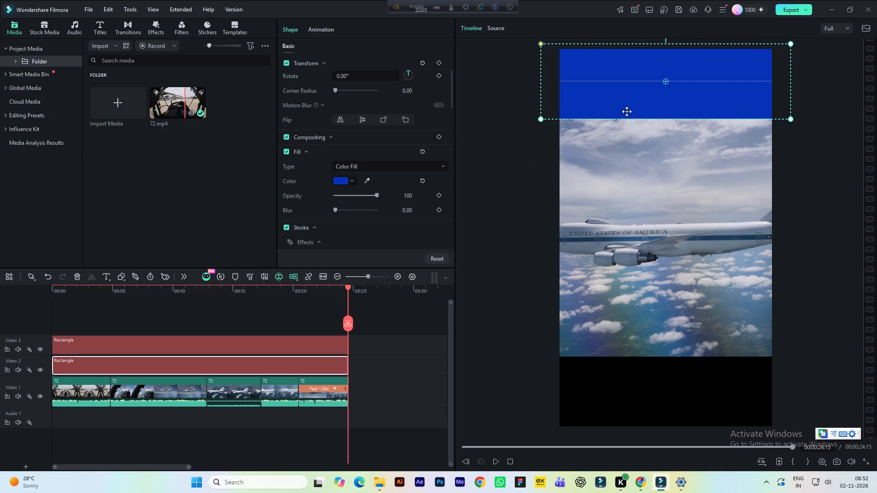
drag(627, 111, 614, 264)
Move the Video 3 rectangle back down so it covers the black bar above the footage.
click(639, 70)
drag(640, 66, 644, 101)
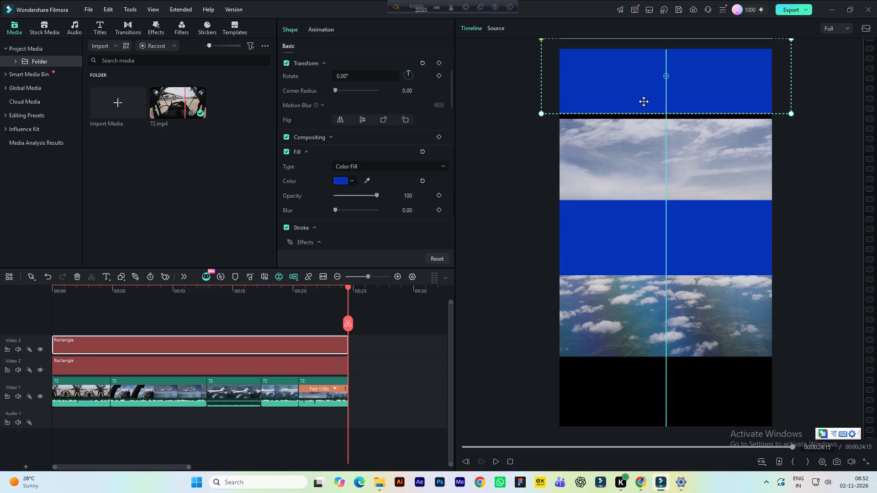
drag(644, 101, 644, 104)
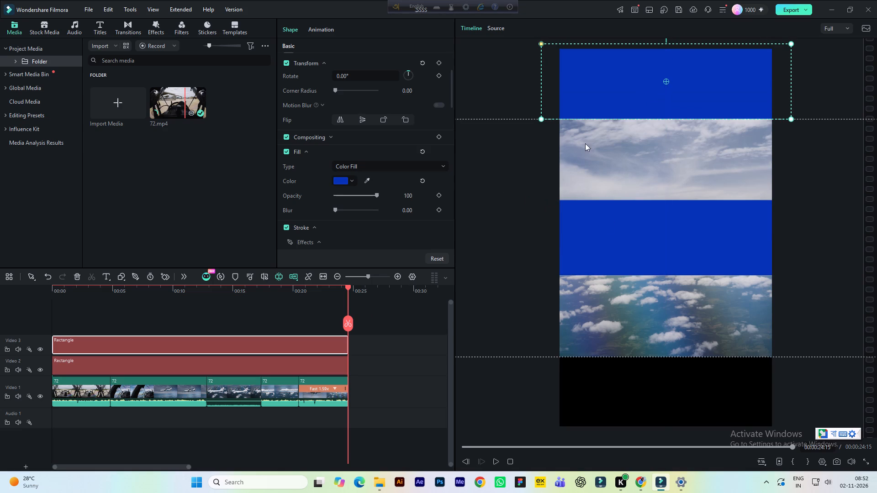
Move the Video 2 rectangle from mid-frame down over the black bar below the footage, centre it horizontally, and save the project.
click(540, 165)
click(617, 233)
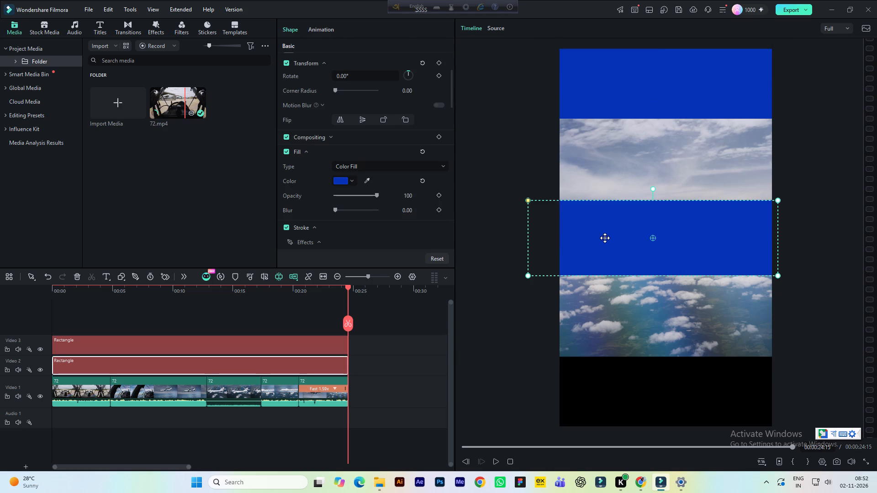
drag(605, 241, 601, 391)
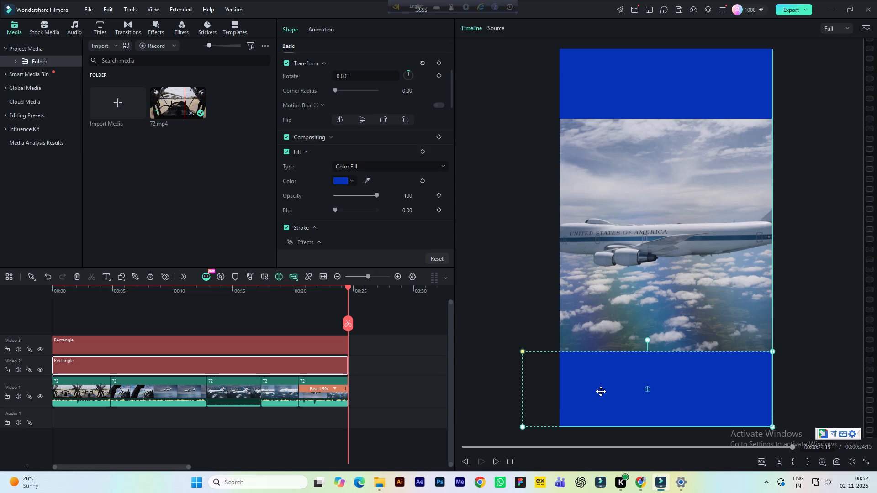
drag(601, 391, 616, 392)
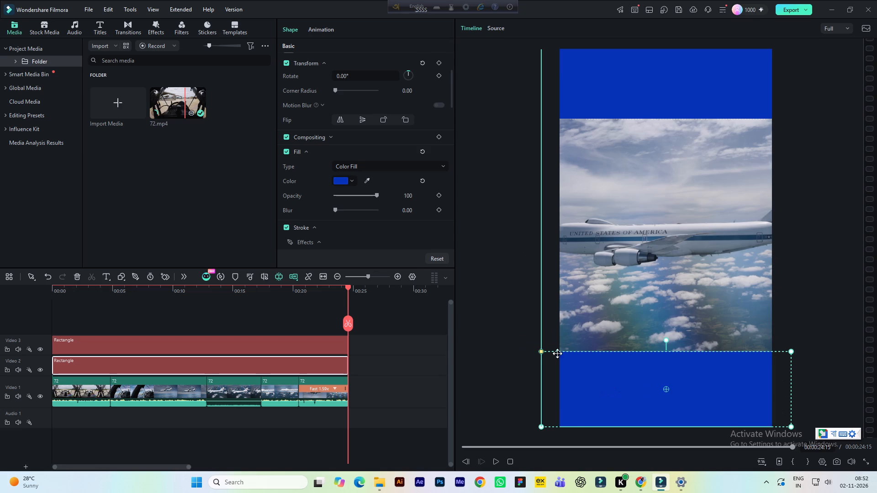
click(518, 321)
key(ctrl+s)
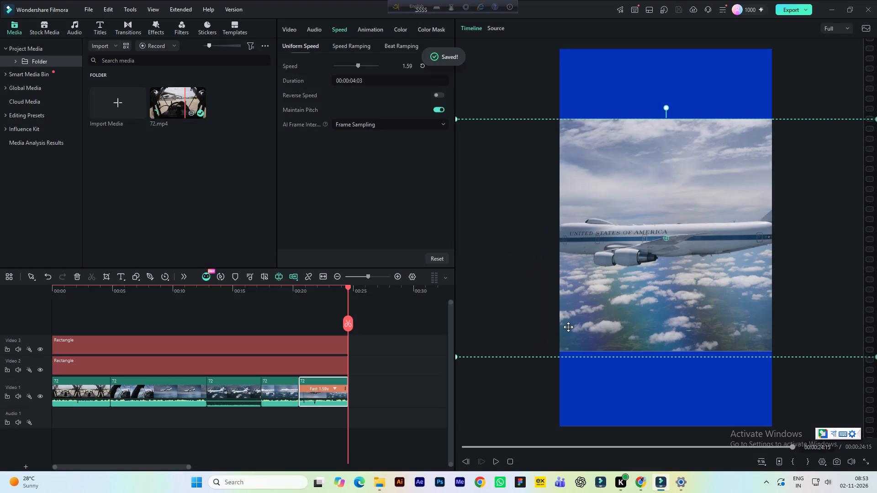
Fine-tune the Video 2 rectangle's vertical position so its upper edge meets the footage's bottom edge.
click(568, 327)
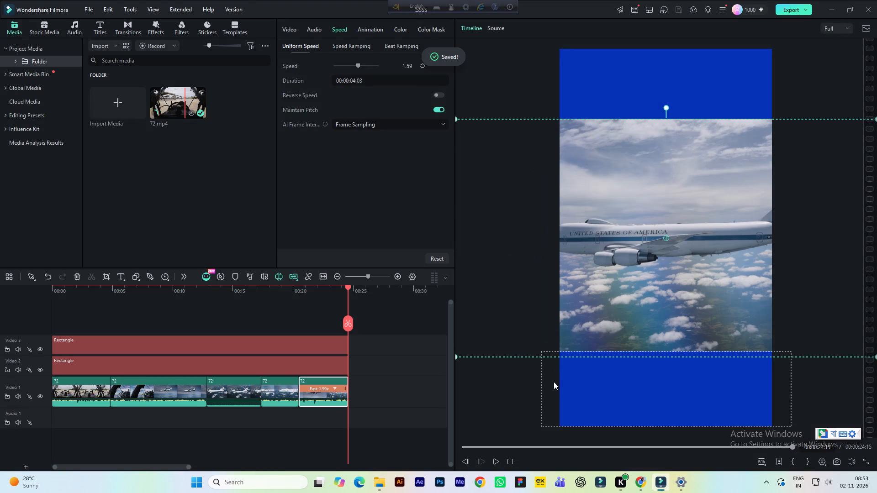
key(Down)
click(554, 382)
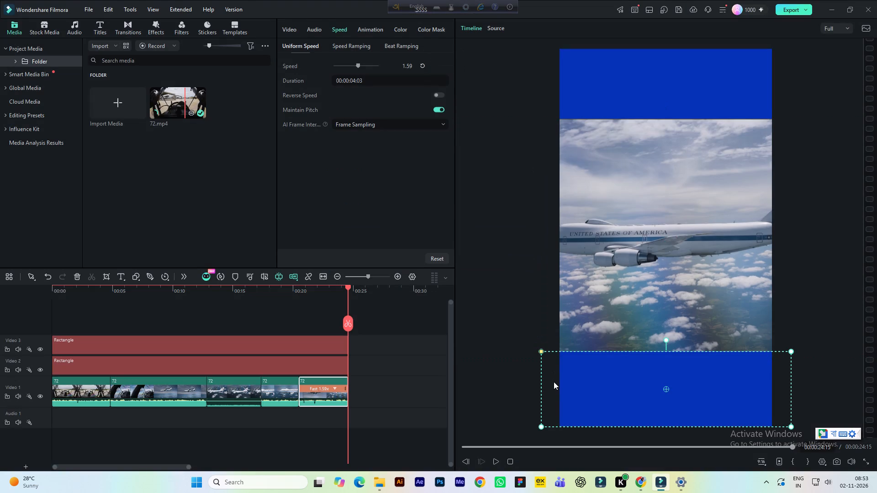
key(Down)
key(Down)
key(Down)
key(Down)
key(Down)
key(Down)
key(Down)
key(Down)
key(Down)
key(Down)
key(Down)
key(Down)
key(Down)
key(Down)
key(Down)
key(Down)
key(Down)
key(Down)
key(Down)
key(Down)
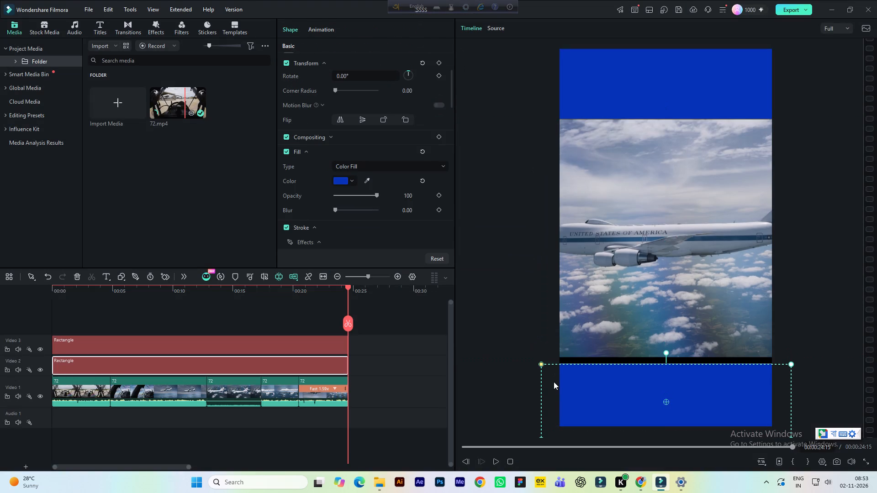
click(543, 235)
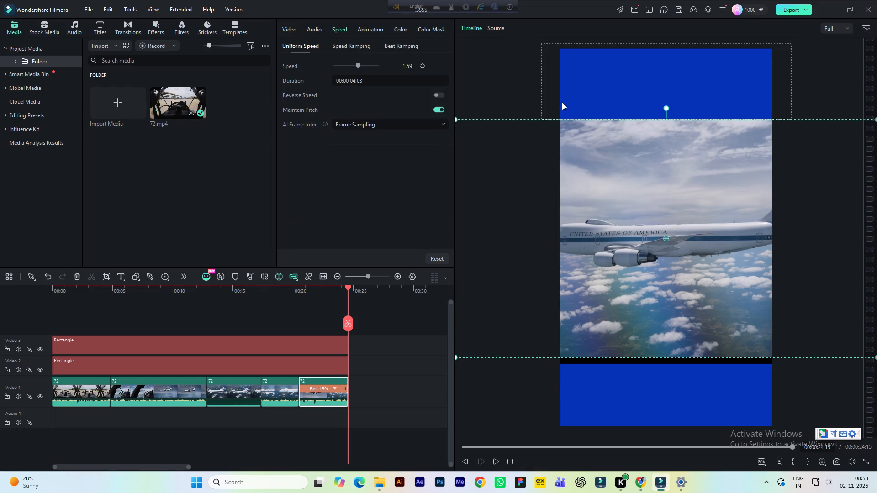
click(629, 400)
drag(632, 402, 633, 396)
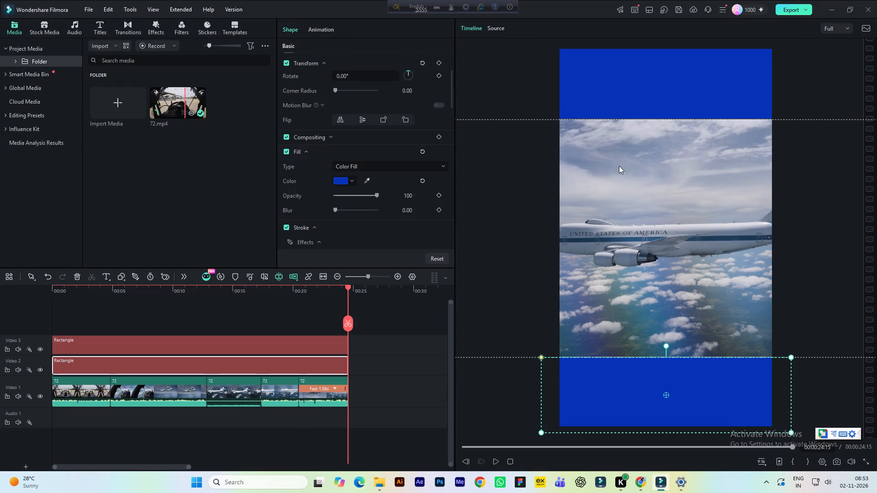
Nudge the last footage clip up one step in the frame.
click(620, 178)
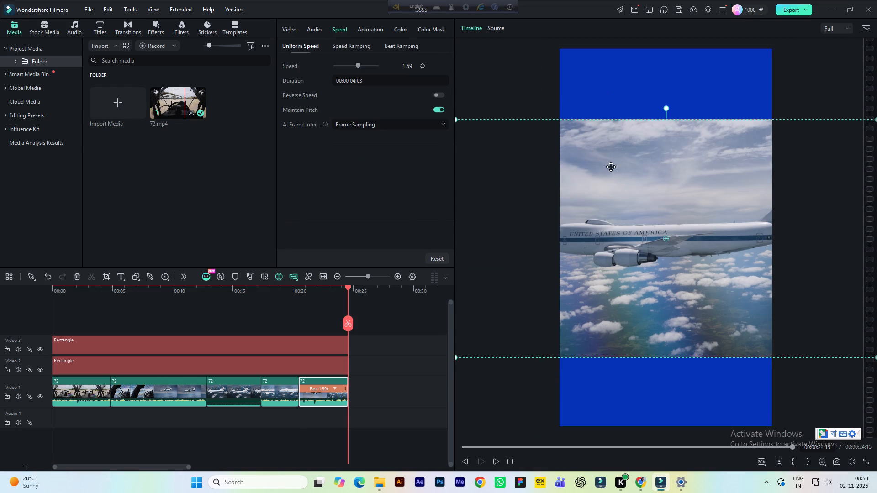
key(Up)
click(497, 245)
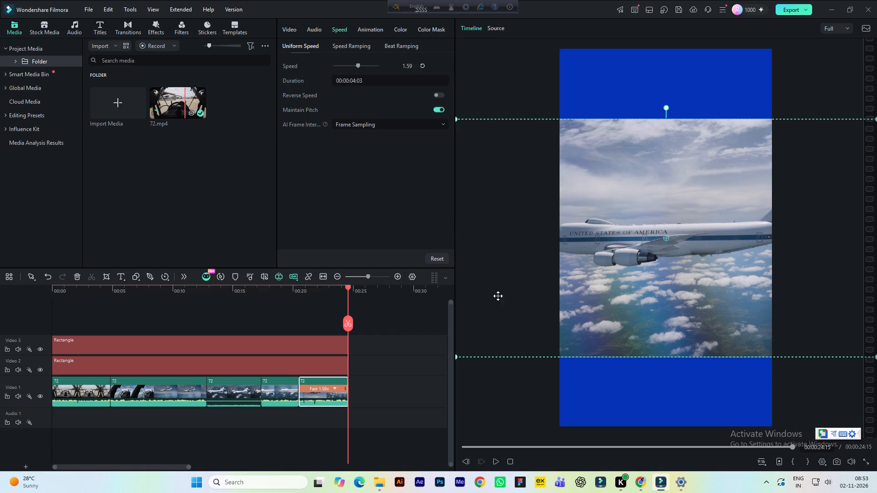
Check the outlines of both blue rectangles against the footage edges and save the project.
click(554, 378)
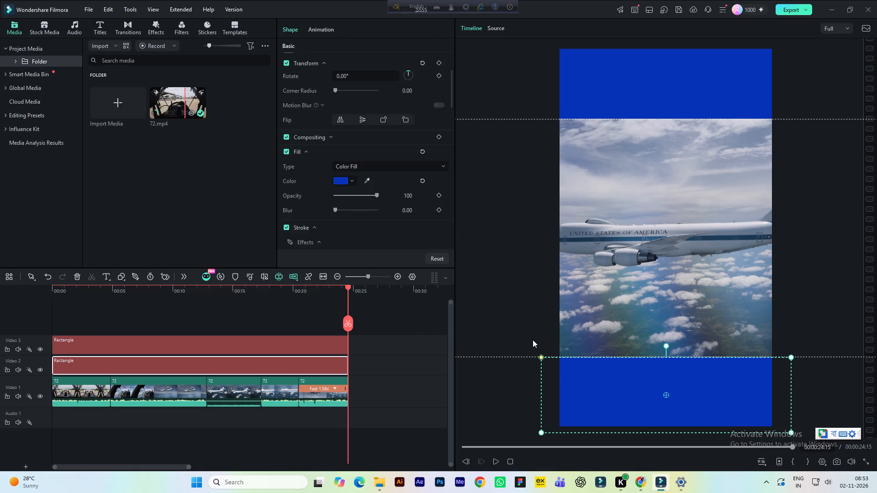
click(542, 100)
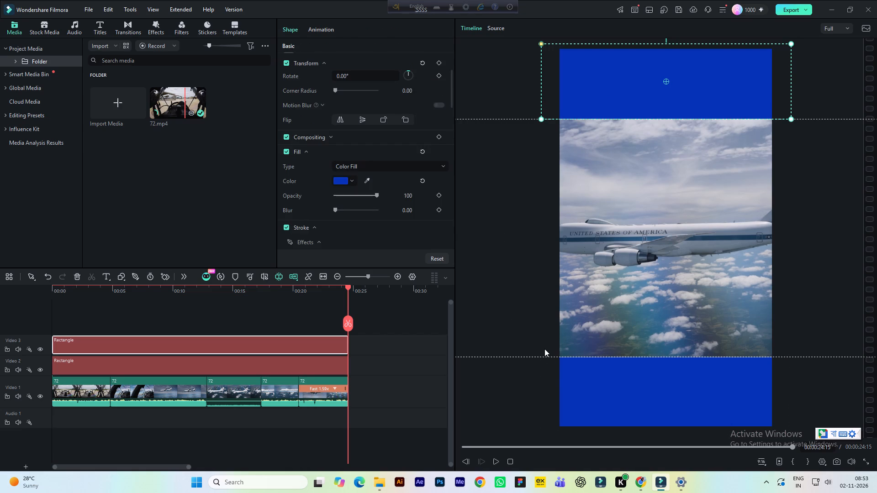
click(550, 377)
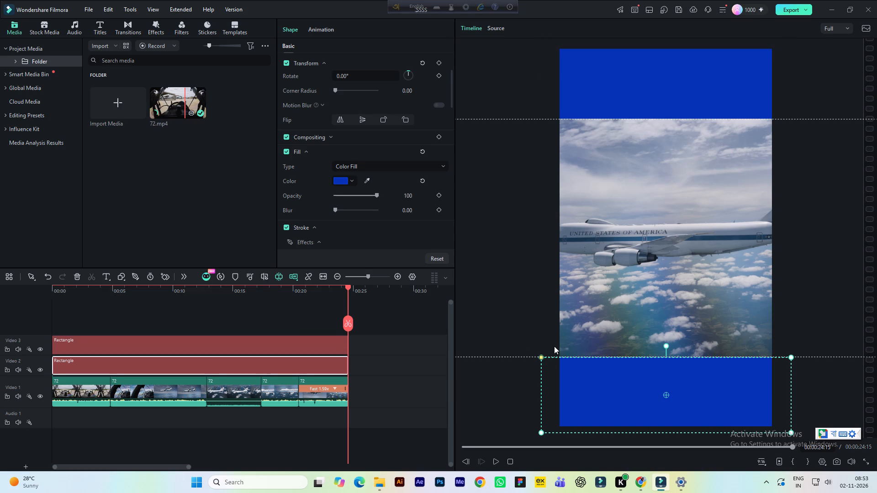
click(586, 110)
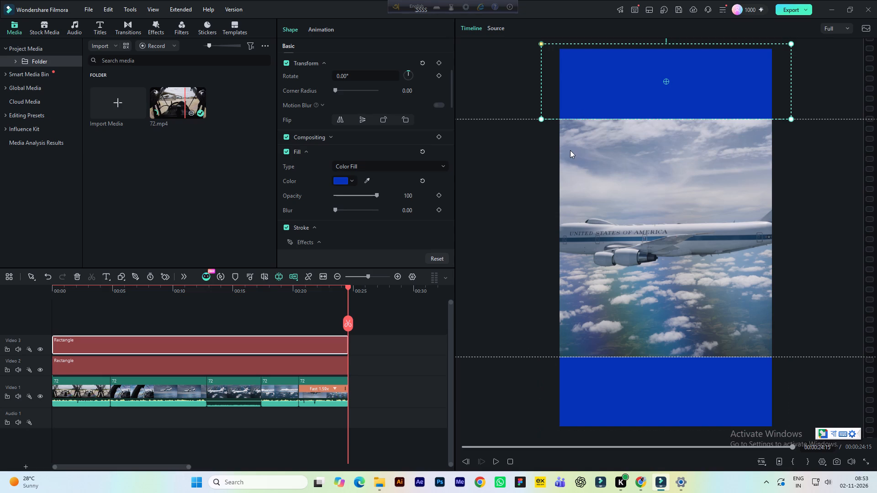
click(495, 91)
key(ctrl+s)
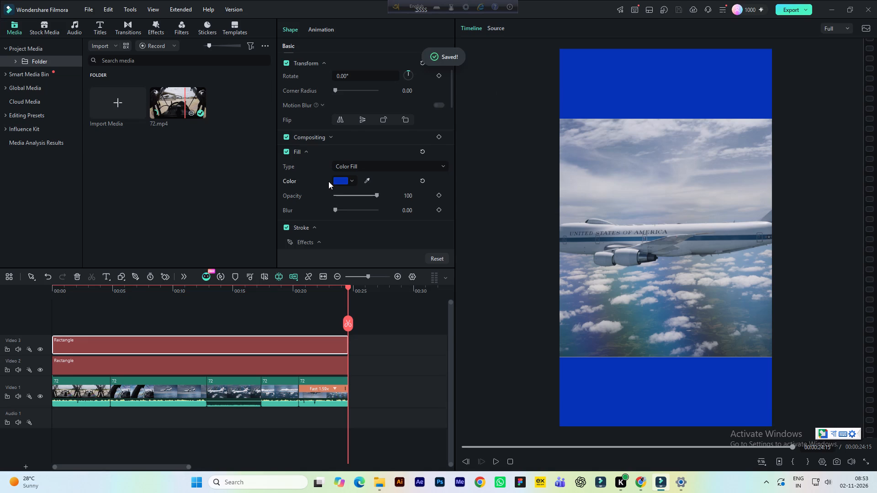
click(119, 291)
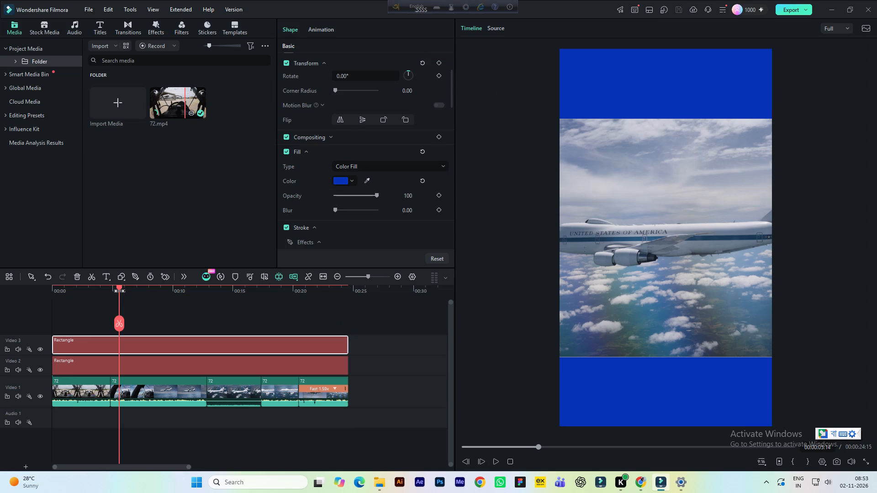
key(ctrl+s)
Add a Quick Text title starting at 00:00:04:02 on a new track above the rectangles.
click(101, 294)
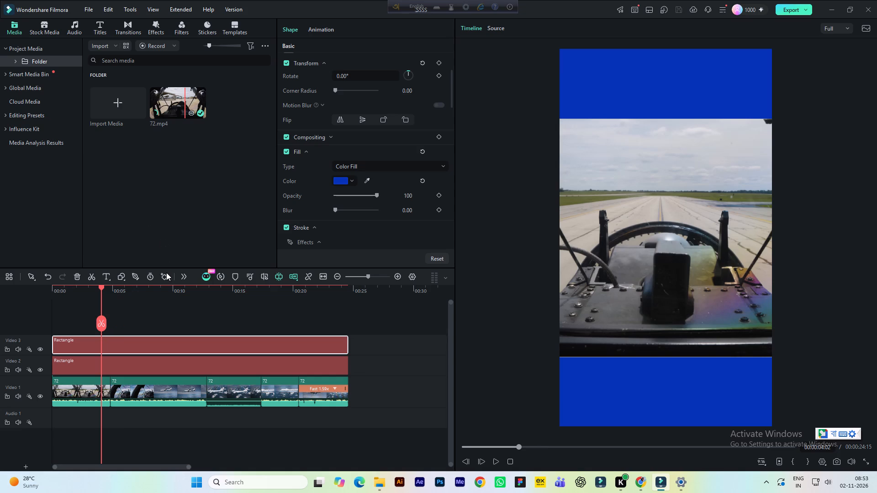
click(107, 277)
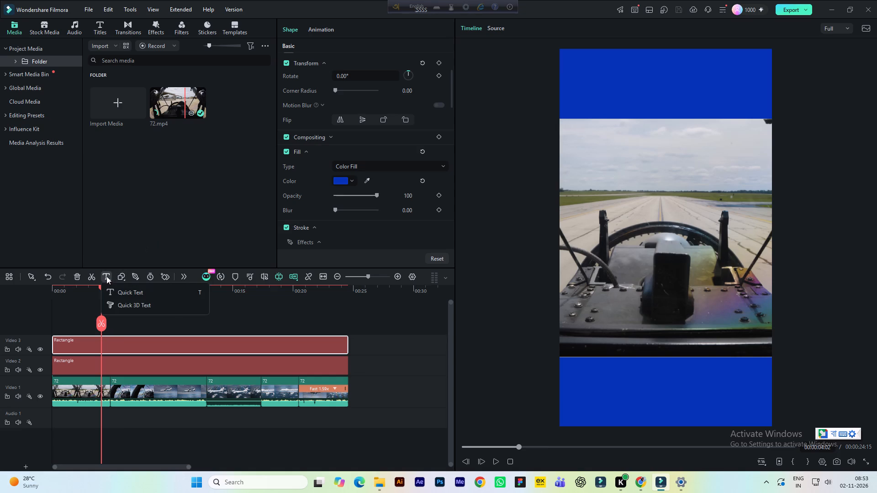
click(117, 292)
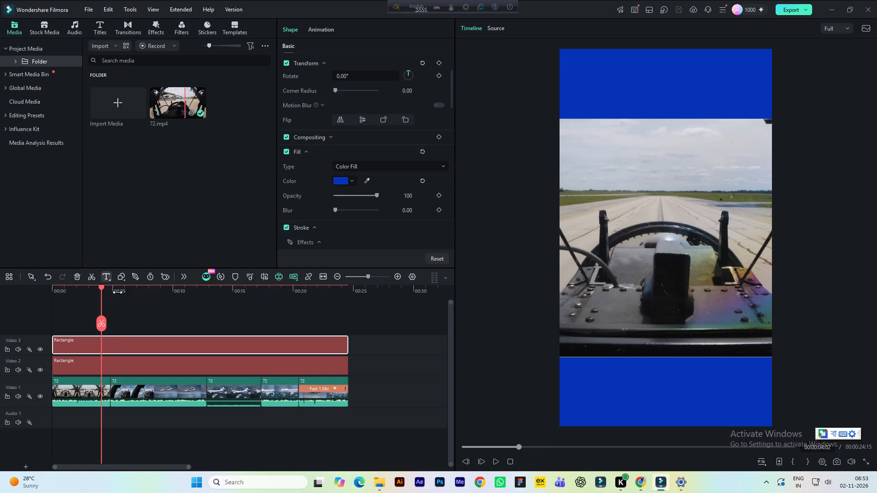
click(128, 292)
click(143, 335)
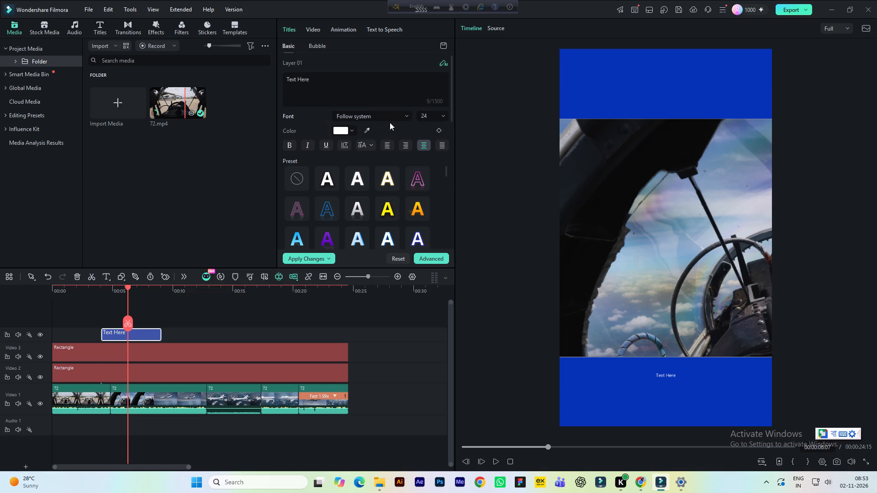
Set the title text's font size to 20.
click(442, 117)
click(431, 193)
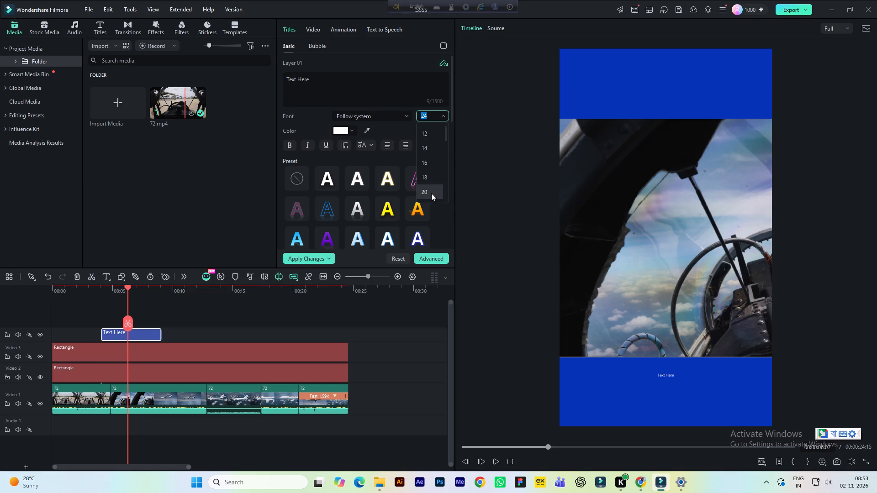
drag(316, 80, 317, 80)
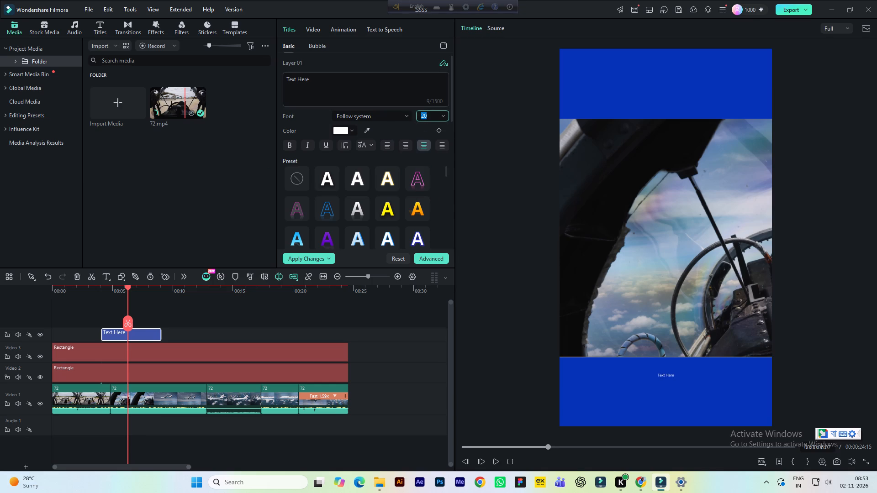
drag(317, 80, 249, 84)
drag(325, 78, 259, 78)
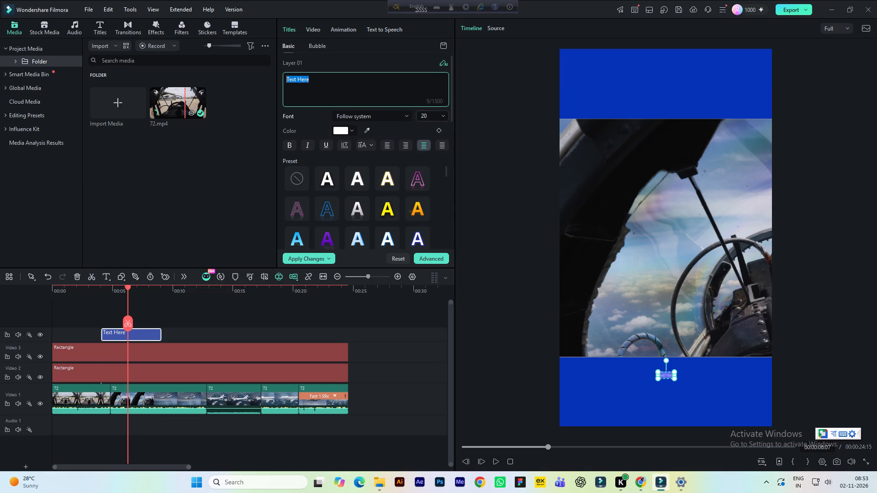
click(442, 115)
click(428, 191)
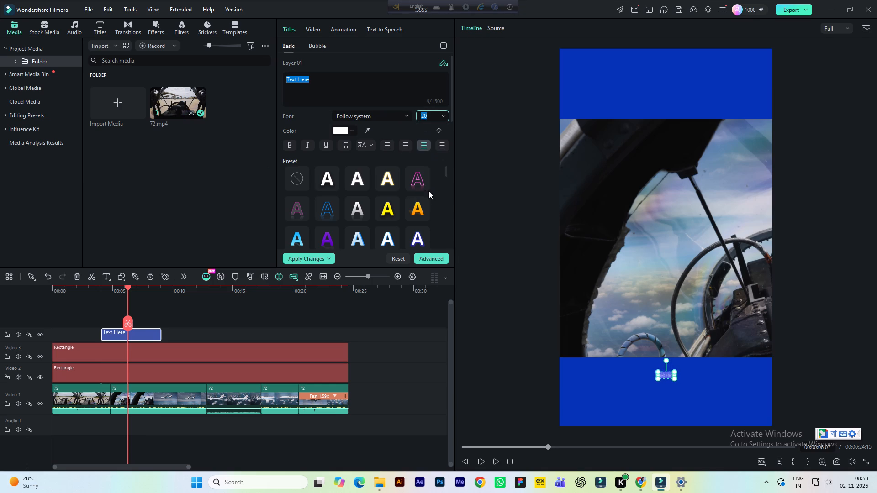
Set the title text's font size to 70.
drag(428, 115, 417, 119)
text(70)
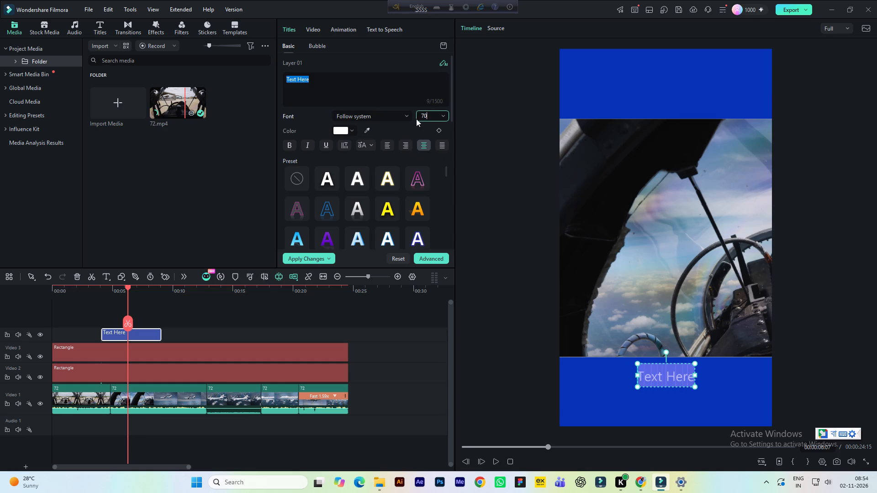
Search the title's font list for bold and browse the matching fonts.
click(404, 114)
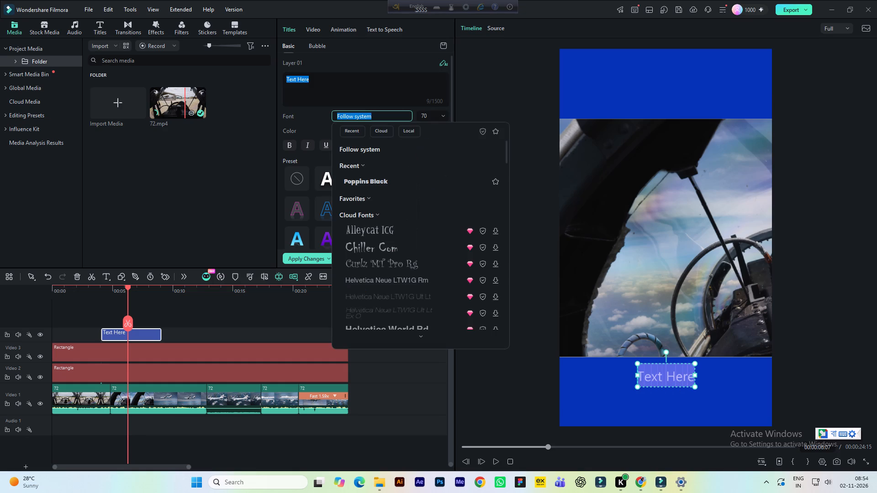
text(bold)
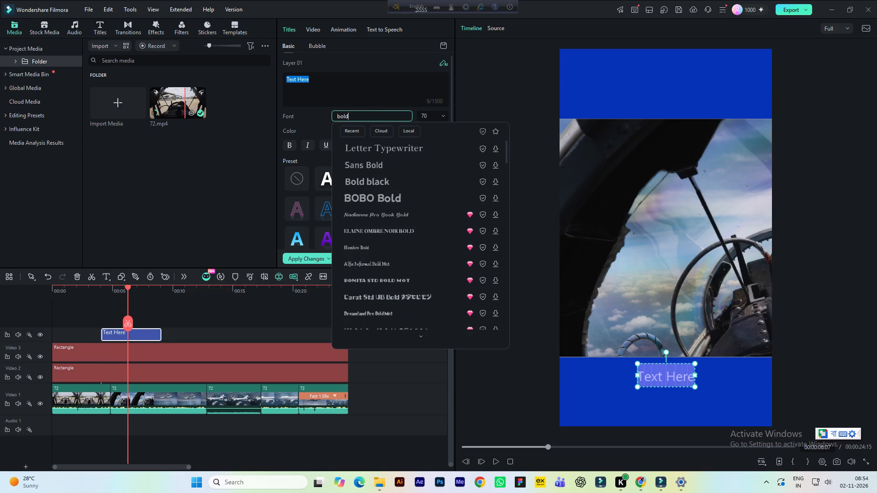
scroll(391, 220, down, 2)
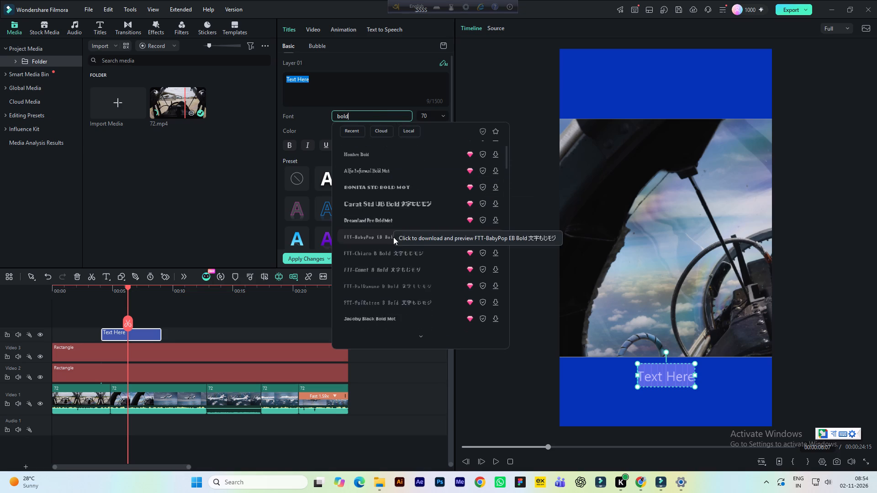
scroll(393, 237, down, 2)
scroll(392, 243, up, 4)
Search the font list for popp and apply Poppins Black to the title text.
click(377, 113)
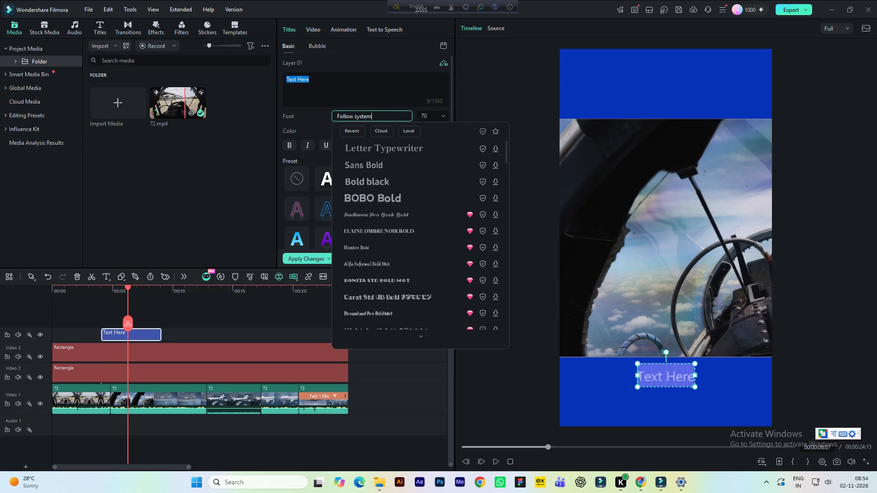
drag(384, 116, 320, 117)
key(BackSpace)
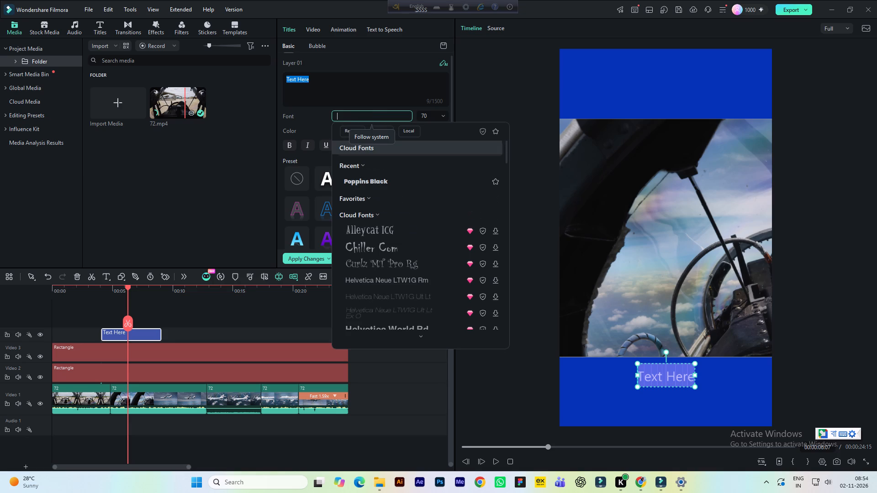
text(popp)
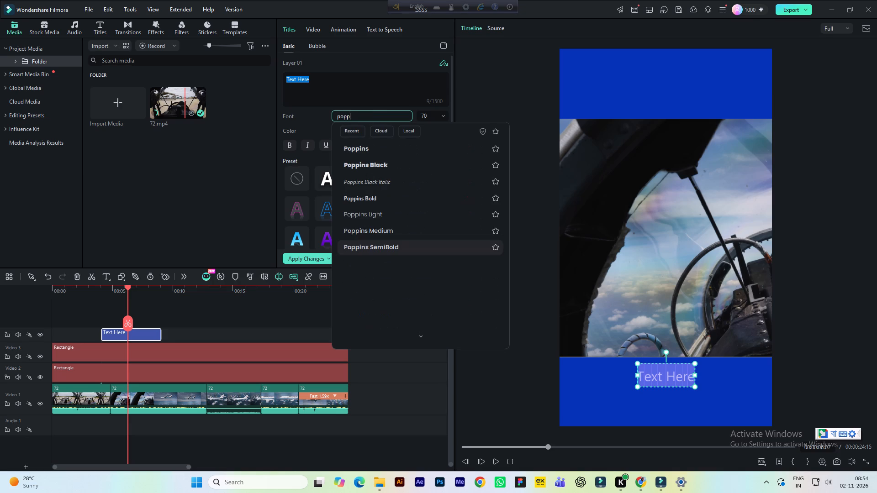
click(377, 165)
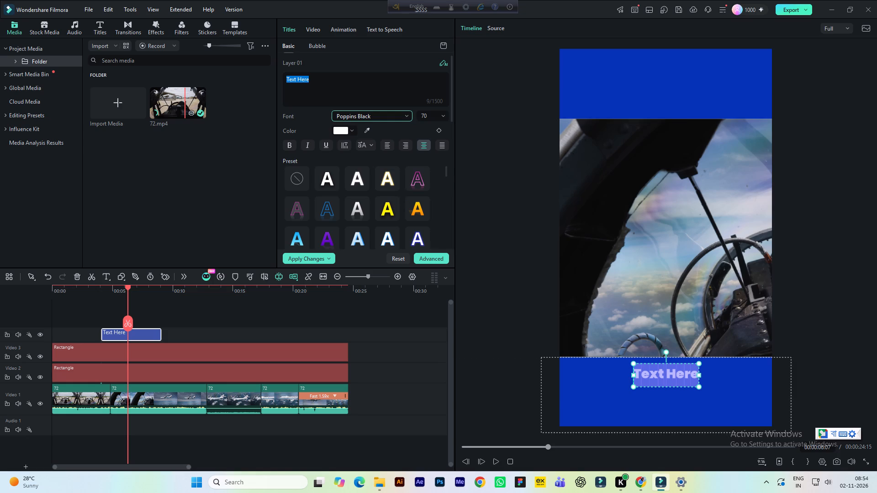
click(512, 294)
Move the title text from the lower blue bar into the upper blue bar.
click(661, 382)
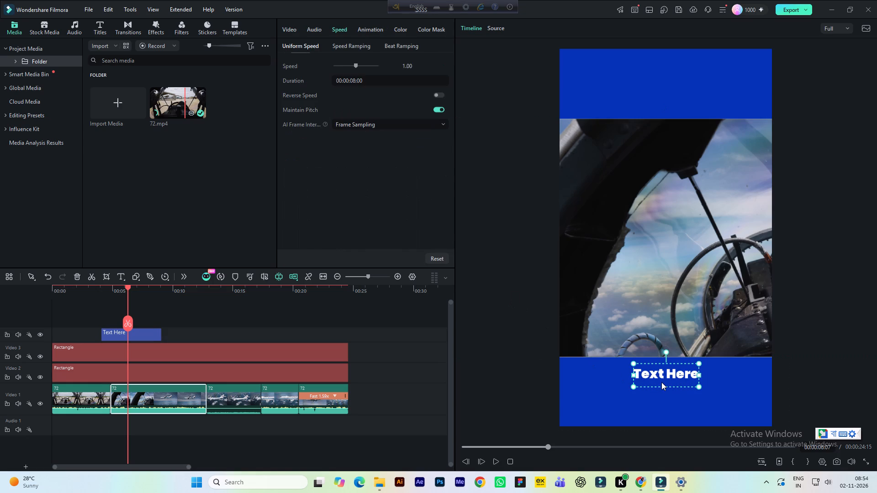
drag(666, 376, 734, 109)
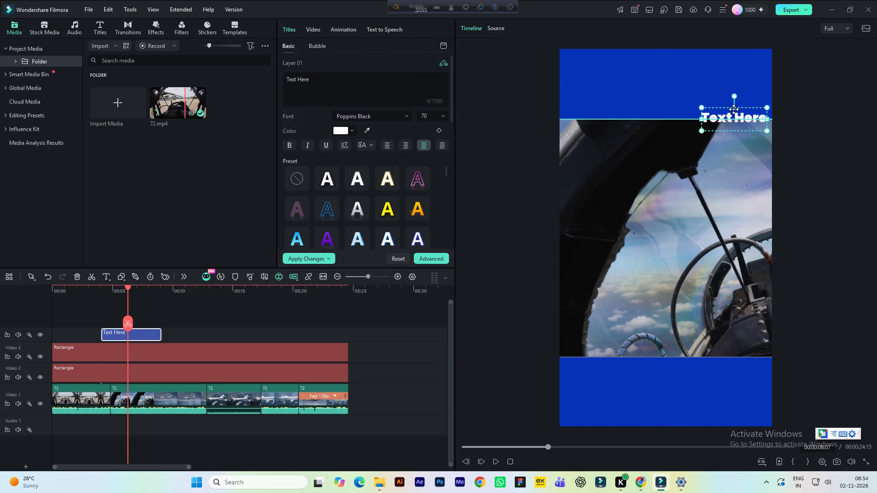
drag(734, 109, 652, 81)
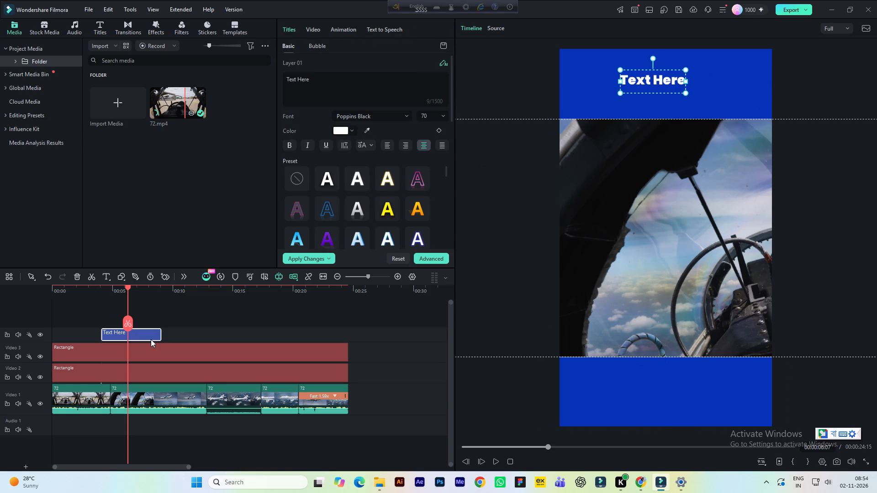
Duplicate the title clip onto a new track above it and place the copy's text directly beneath the original in the upper blue bar.
alt+drag(142, 334, 142, 321)
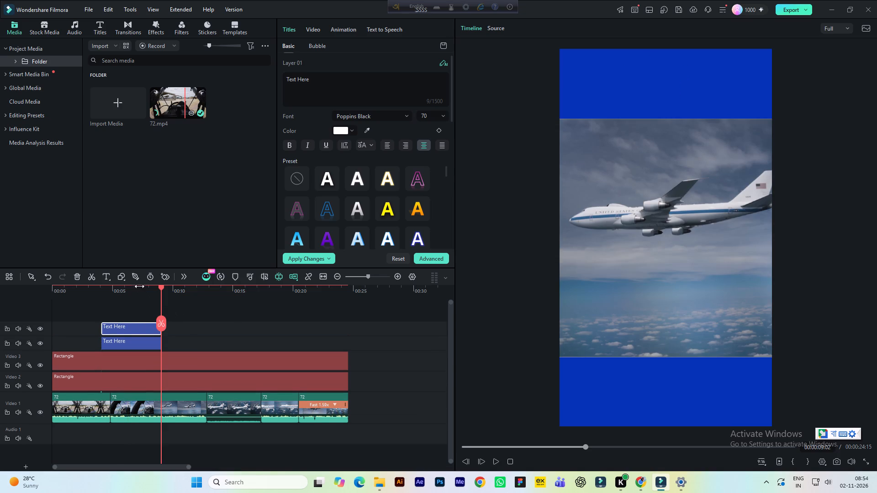
click(139, 286)
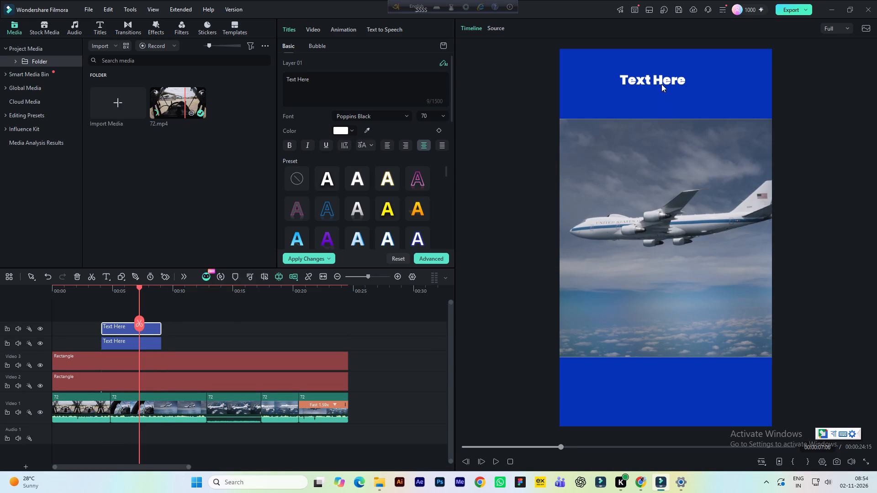
click(127, 343)
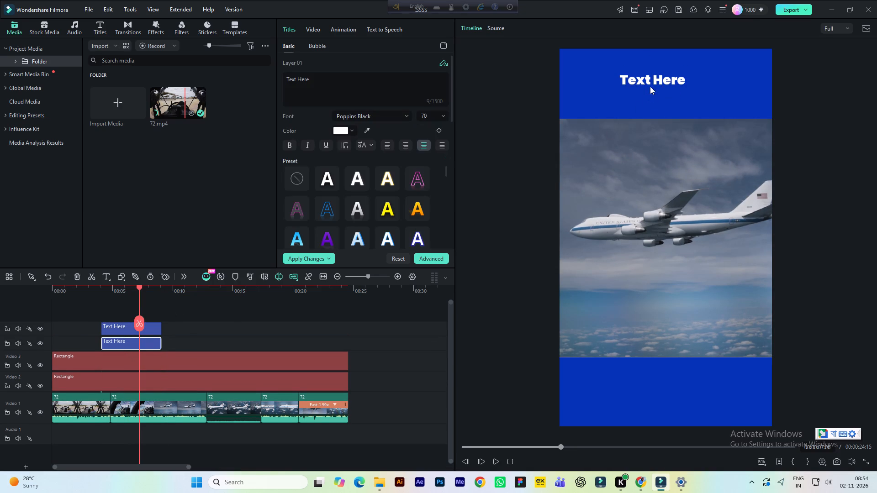
click(652, 83)
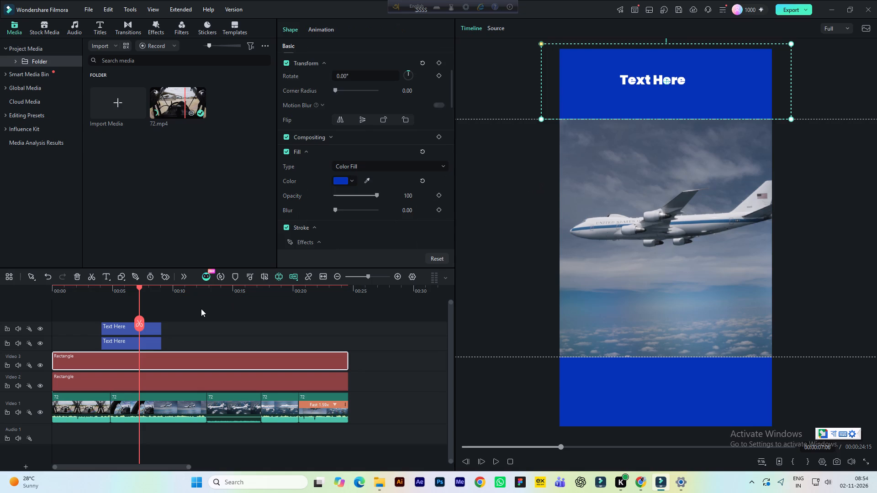
click(132, 337)
click(125, 333)
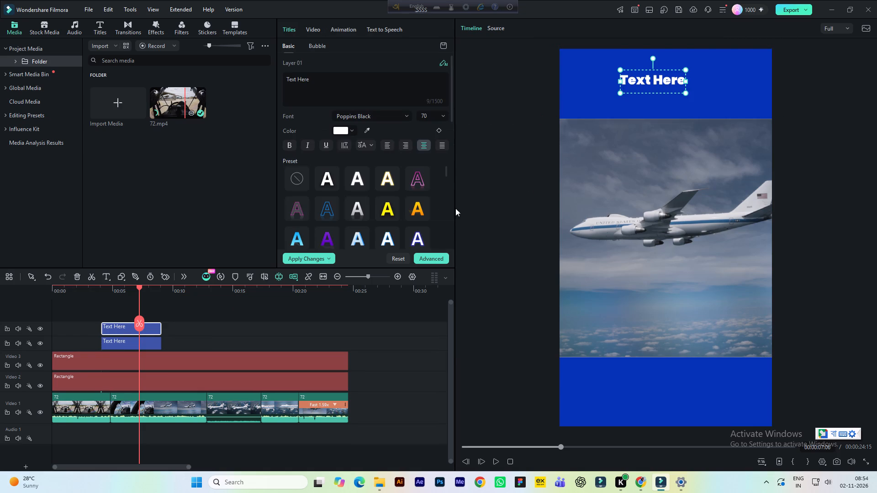
drag(653, 84, 652, 105)
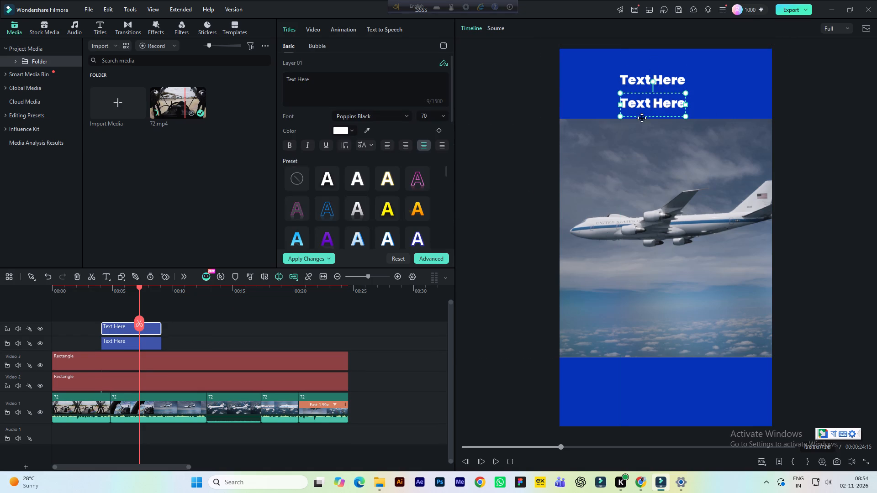
Move the original title's text down into the lower blue bar and centre it horizontally.
click(127, 346)
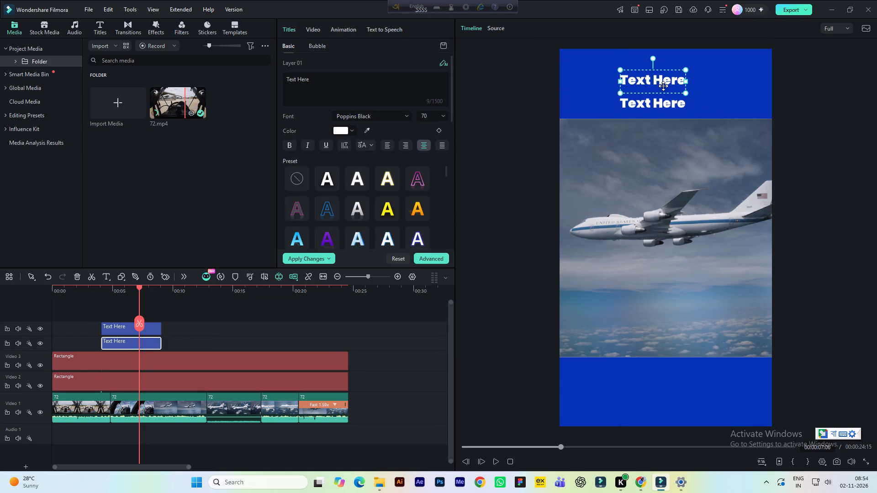
drag(663, 86, 664, 387)
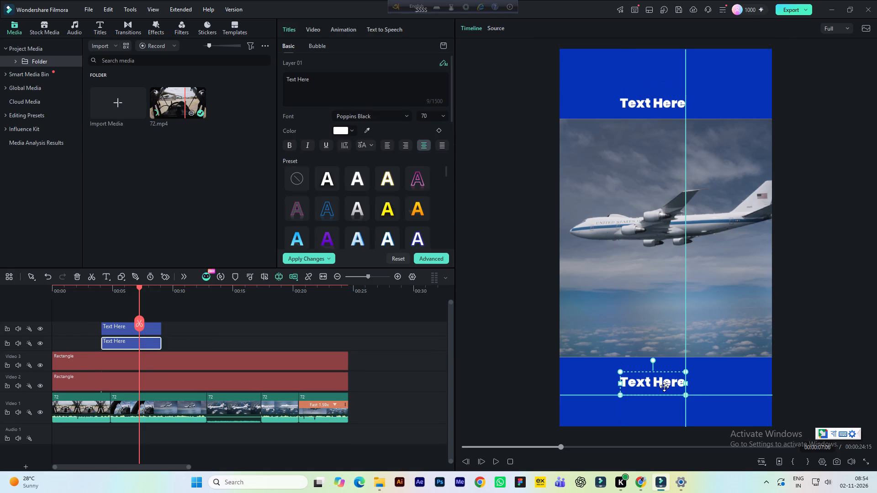
drag(664, 387, 673, 383)
click(665, 105)
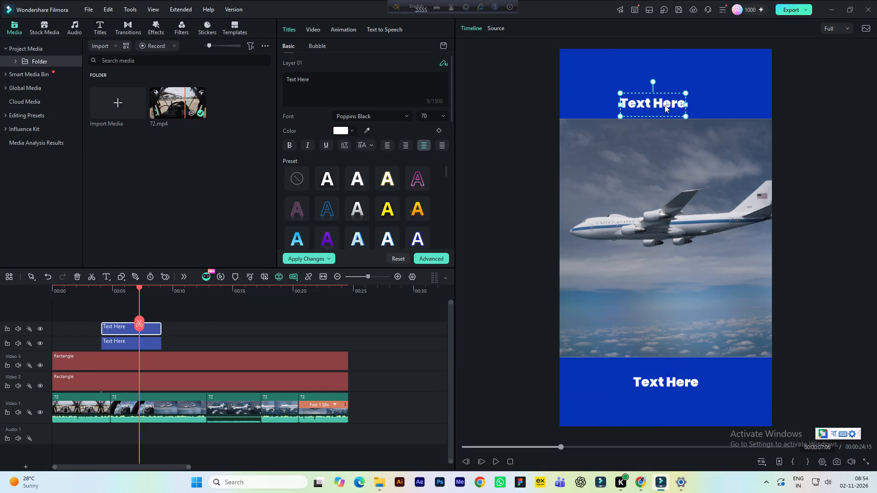
key(ctrl+s)
drag(666, 104, 666, 87)
click(677, 381)
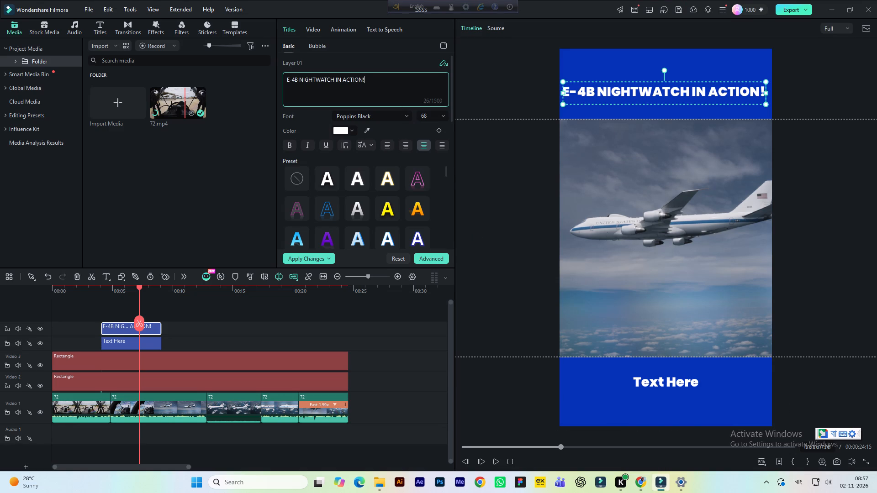
key(ctrl+v)
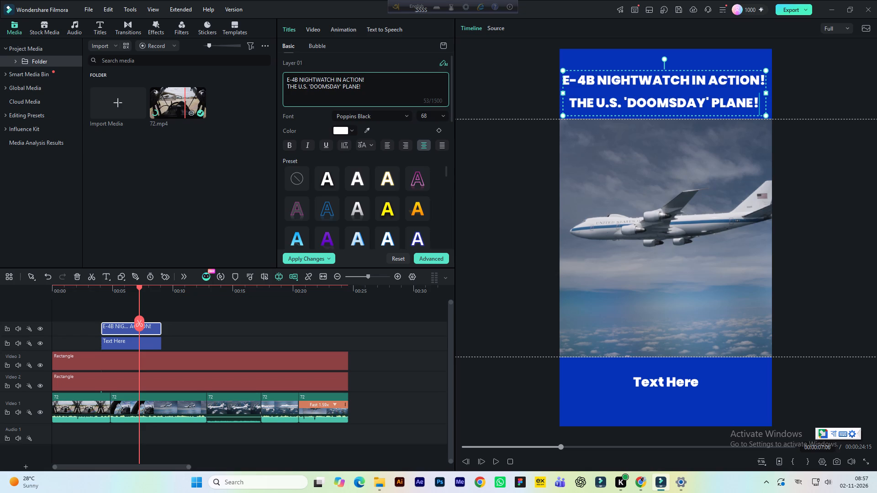
Try a tighter letter spacing on the upper title, undo it, and set the title's line height to -29.
drag(372, 89, 279, 73)
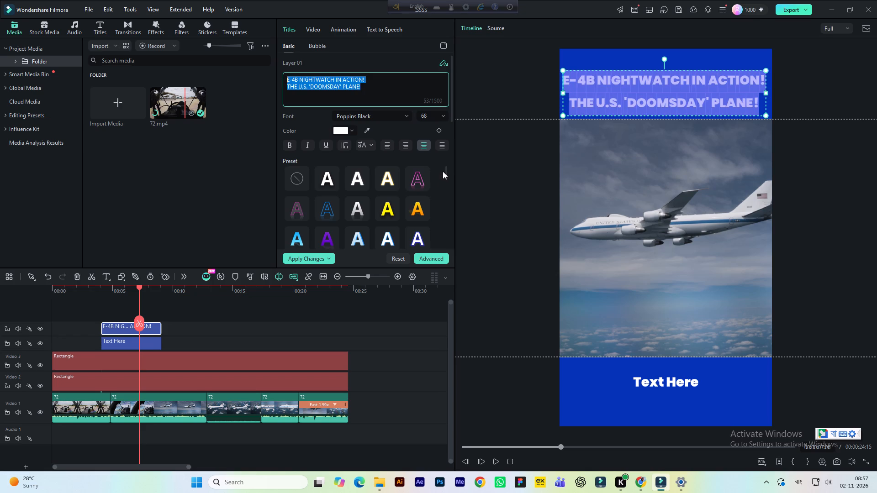
drag(447, 169, 445, 182)
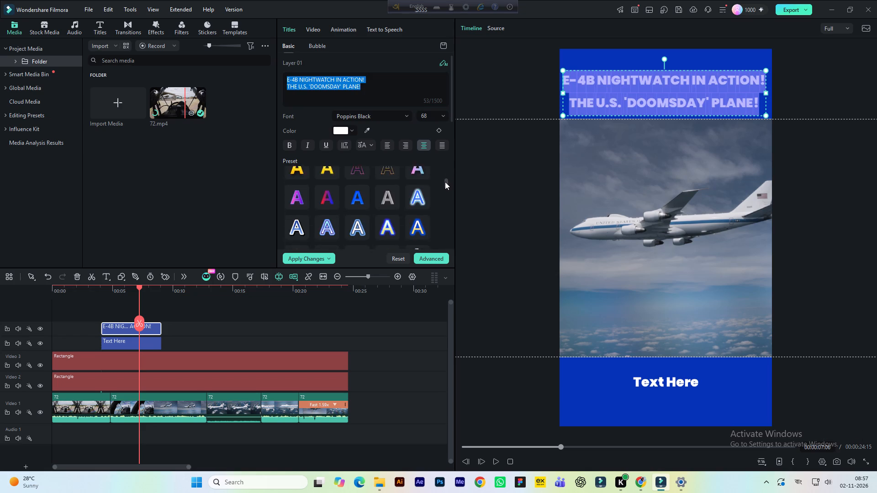
drag(445, 182, 445, 215)
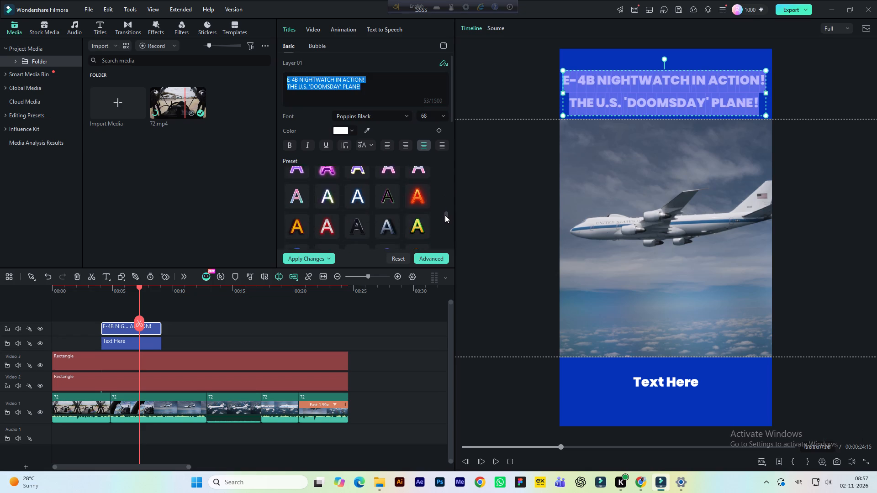
drag(445, 215, 446, 231)
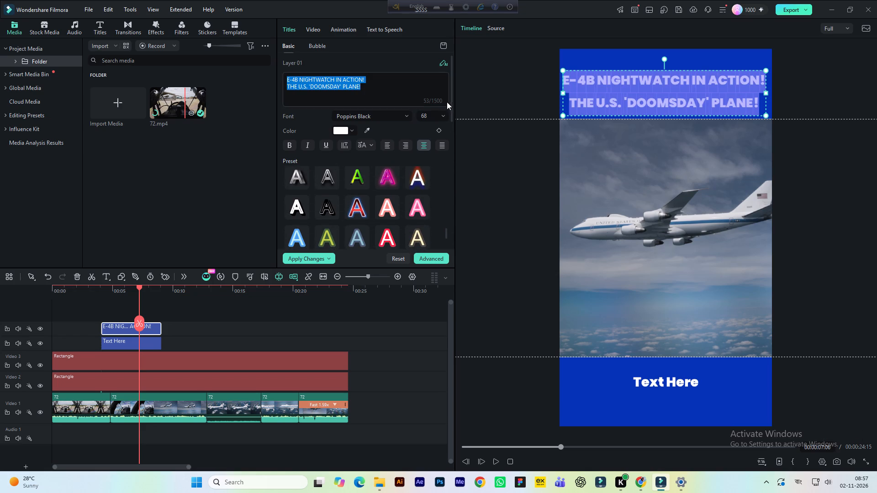
drag(451, 102, 448, 151)
click(337, 170)
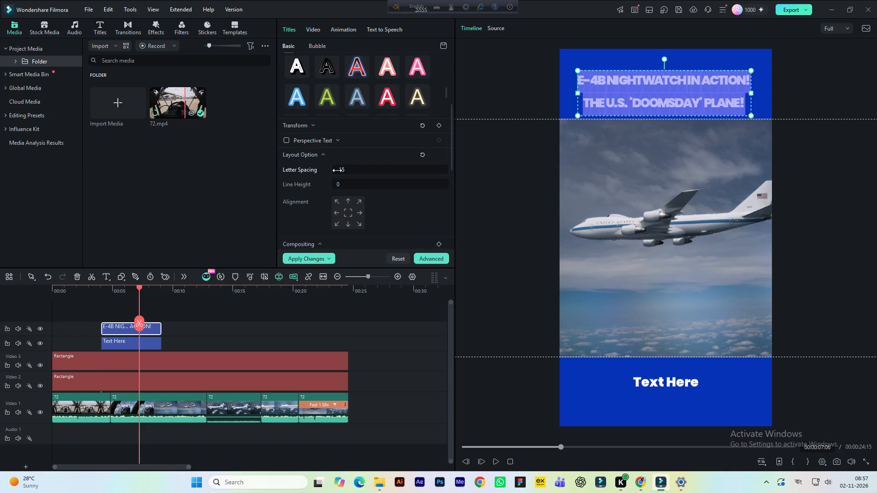
key(ctrl+z)
click(342, 183)
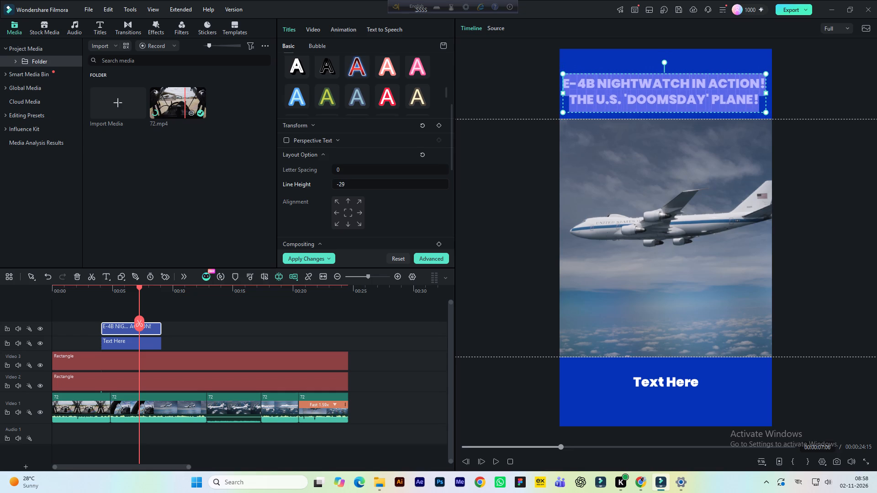
drag(450, 138, 447, 112)
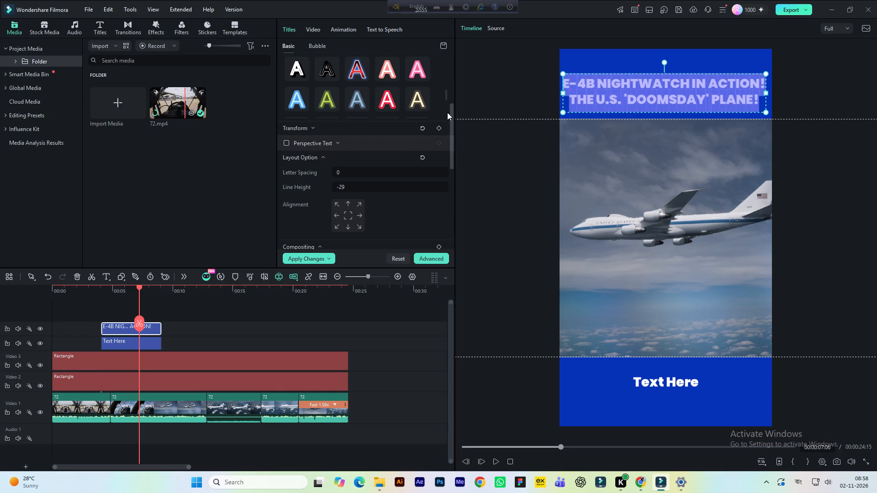
drag(447, 112, 440, 56)
click(481, 78)
Center the two-line upper title horizontally and lower it to sit just above the airplane footage.
click(590, 94)
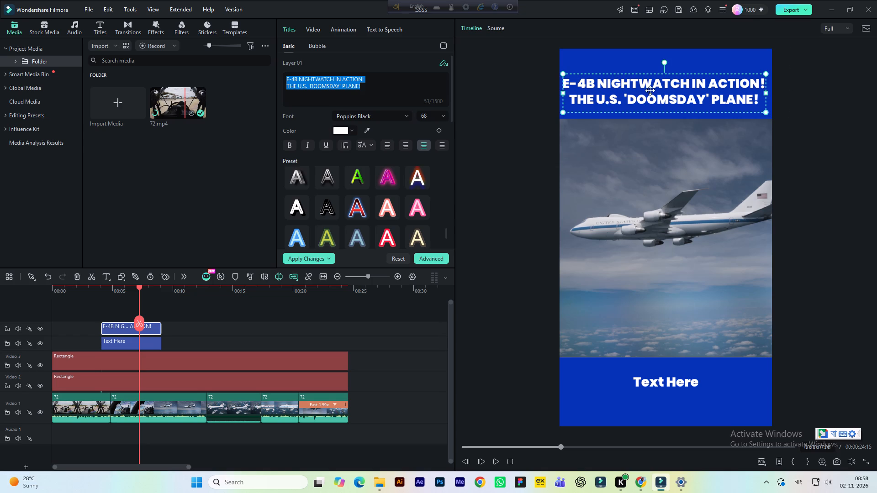
drag(655, 99, 655, 104)
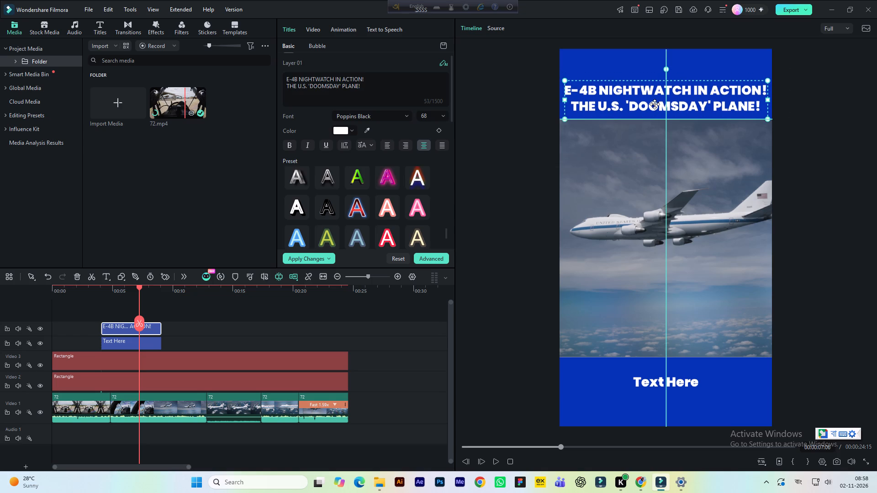
drag(655, 104, 654, 105)
key(Down)
key(Down)
key(Down)
key(Down)
key(Down)
key(Down)
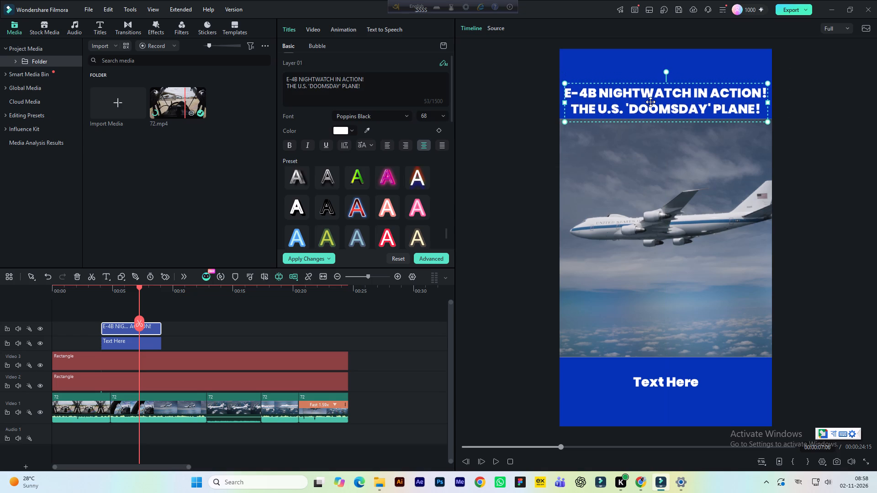
click(536, 89)
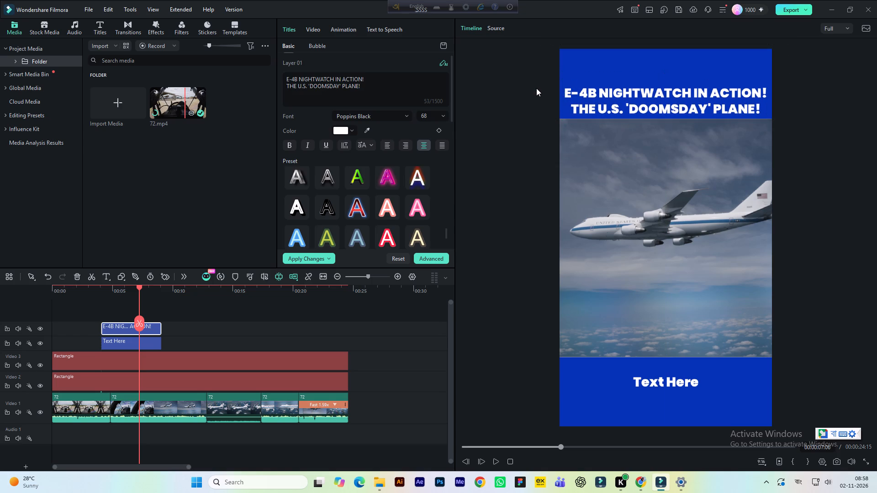
Save the project.
key(ctrl+s)
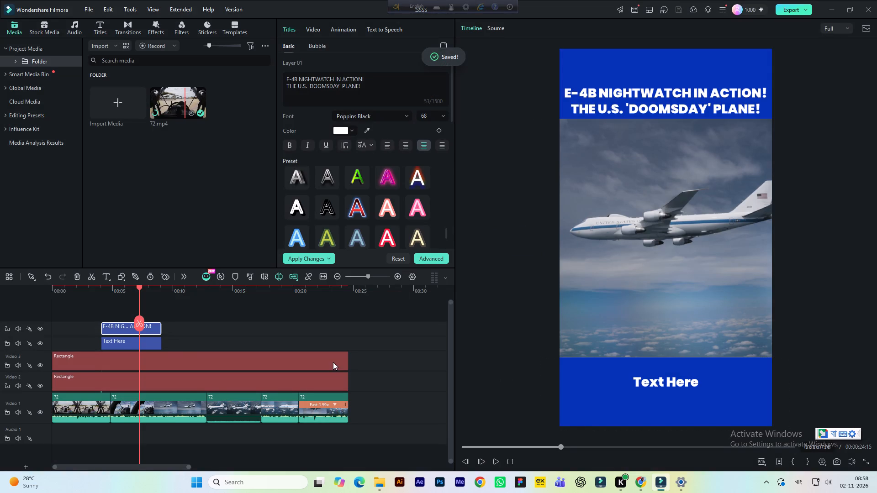
Extend both title clips on the timeline to span the whole video, from its start to 00:00:24:15.
drag(103, 328, 81, 327)
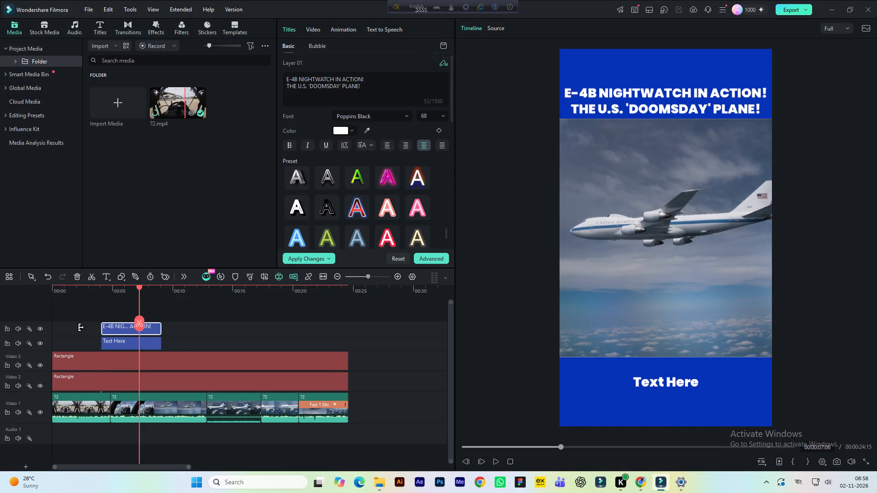
drag(81, 327, 26, 327)
drag(159, 329, 345, 342)
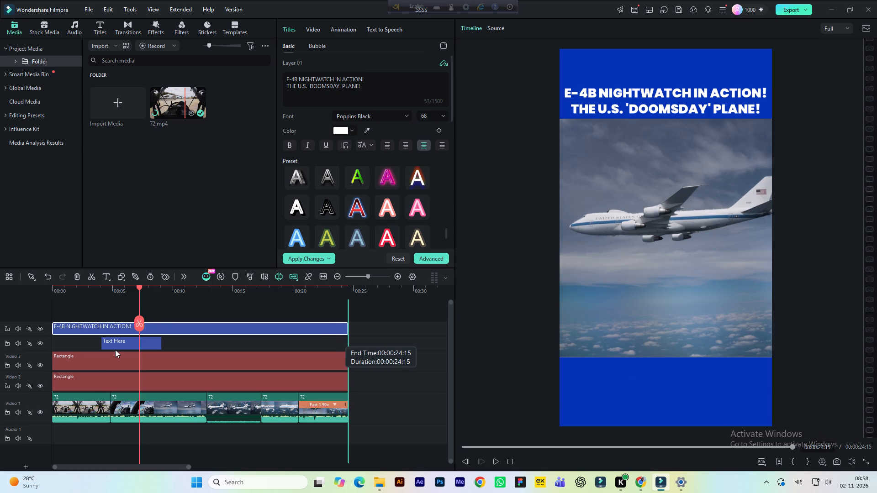
click(117, 341)
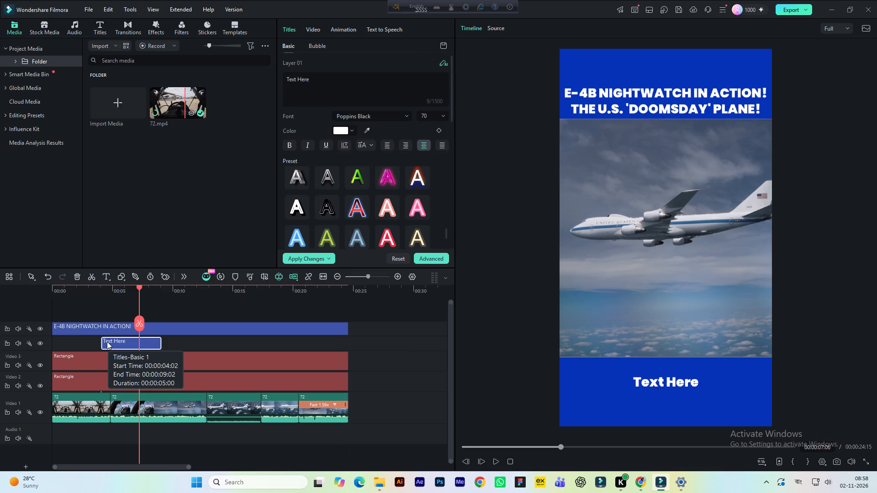
drag(104, 340, 102, 340)
drag(102, 340, 44, 345)
drag(159, 343, 346, 355)
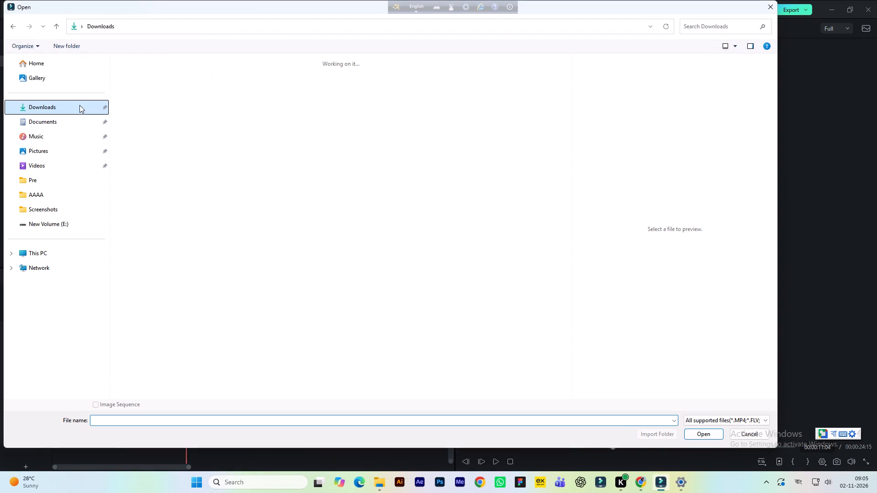
click(142, 108)
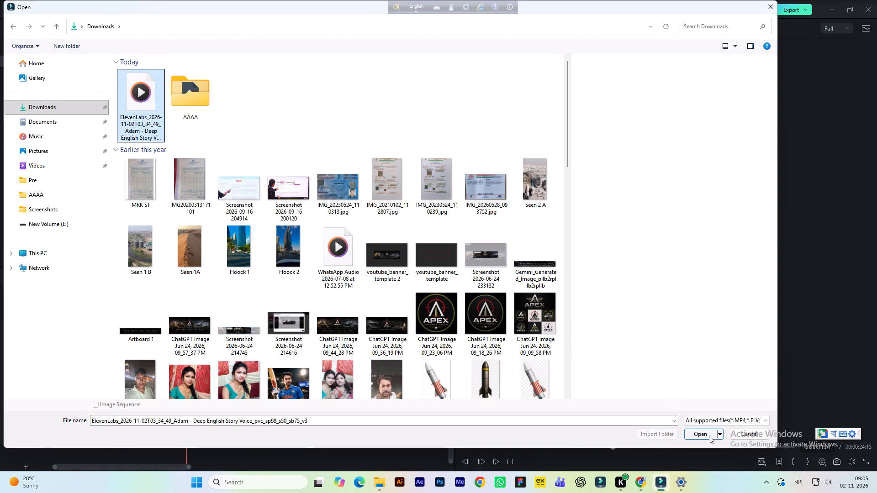
click(708, 436)
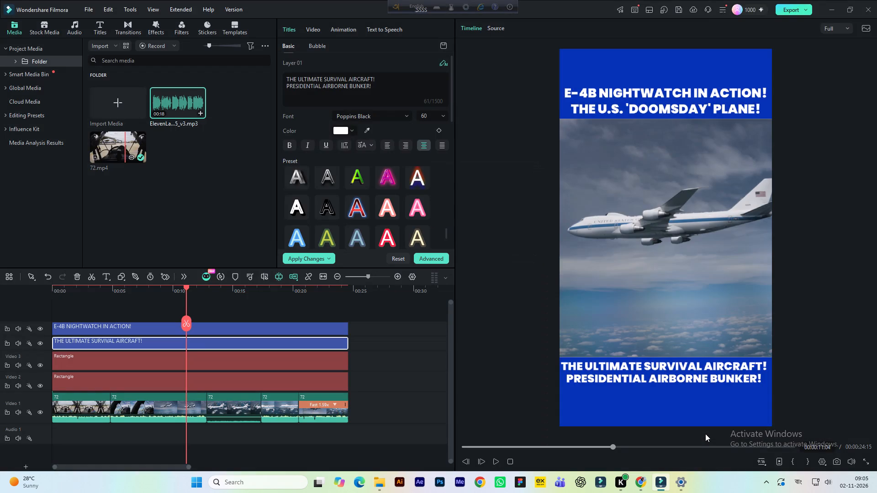
click(206, 195)
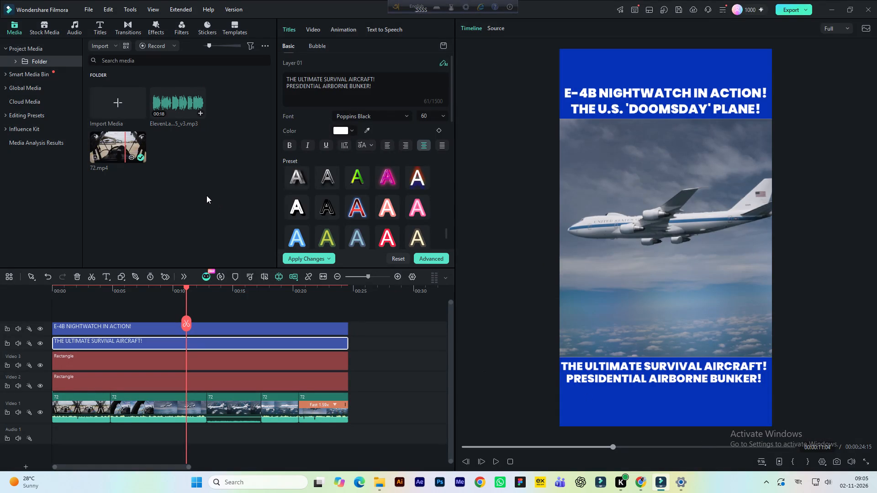
Place the voiceover on Audio 1 starting at about 2.5 seconds, save the project, and play the opening.
drag(167, 110, 169, 110)
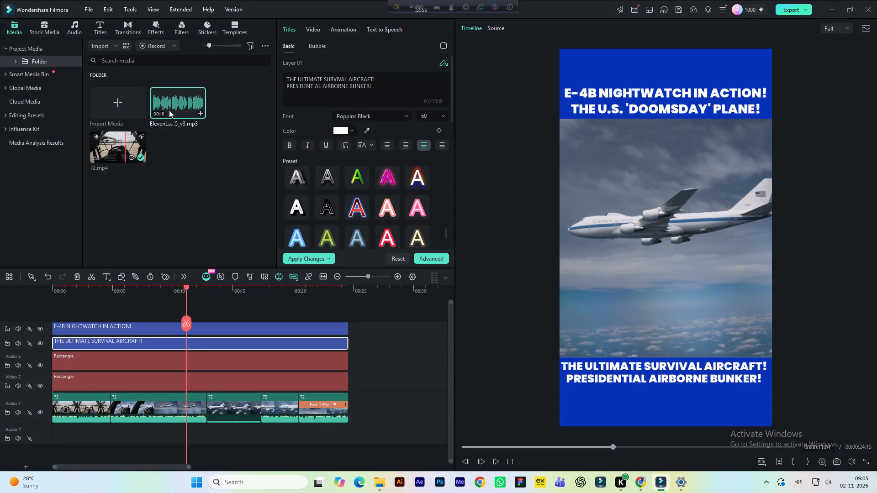
drag(169, 110, 84, 424)
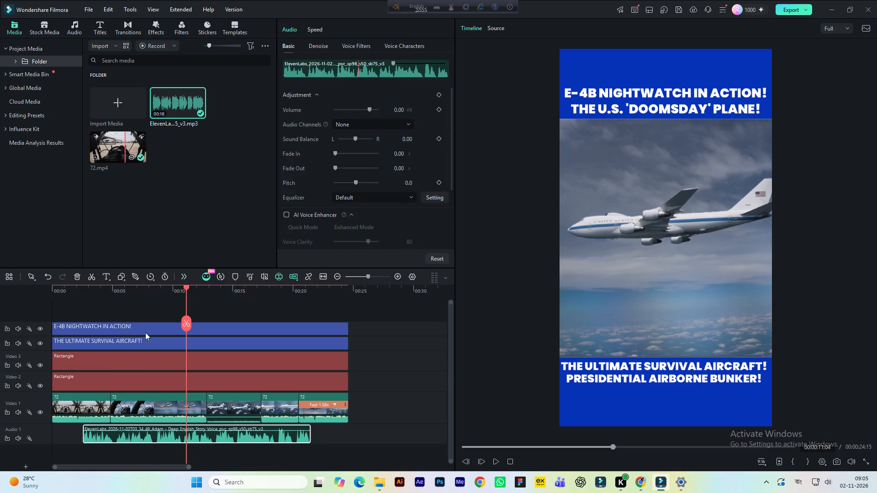
click(144, 299)
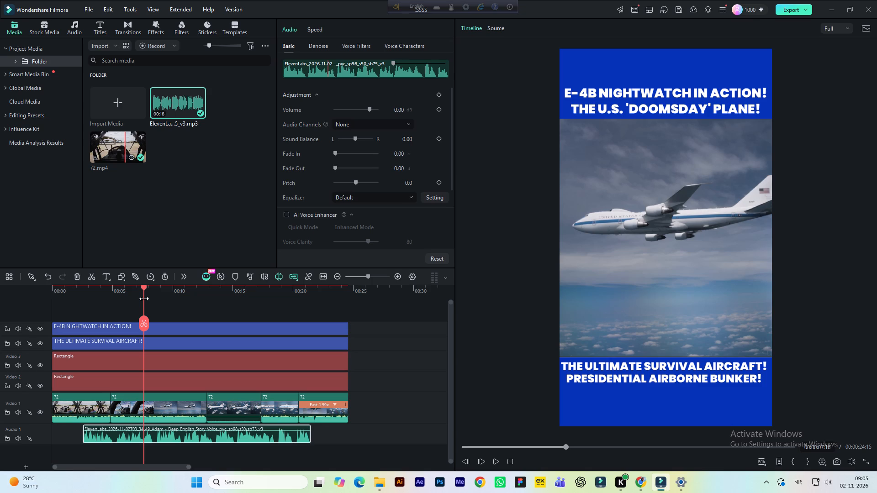
click(118, 290)
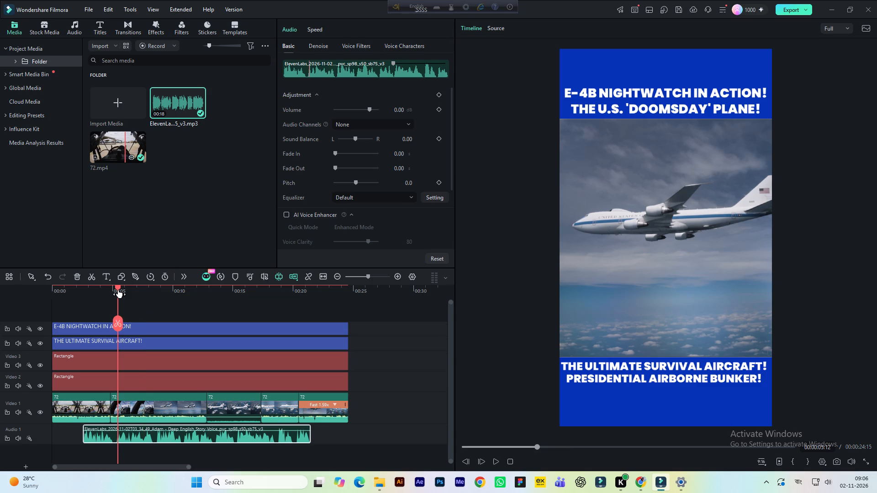
key(ctrl+s)
drag(116, 287, 91, 295)
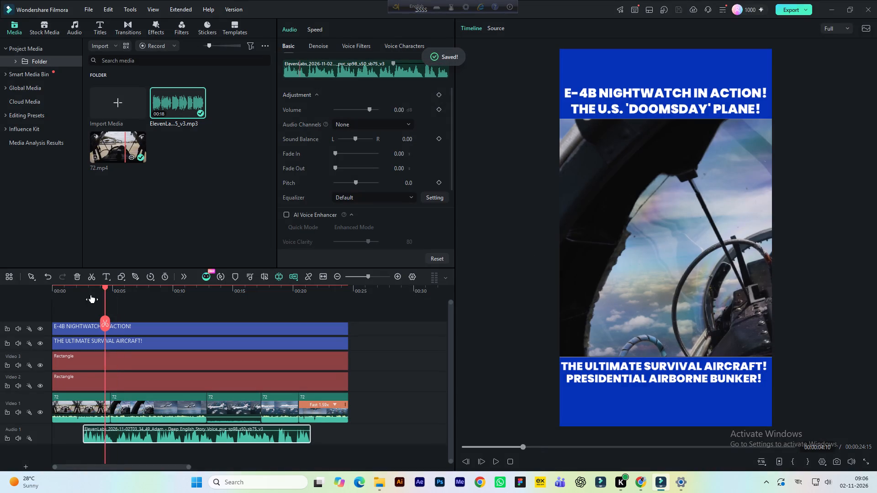
drag(91, 295, 24, 300)
key(space)
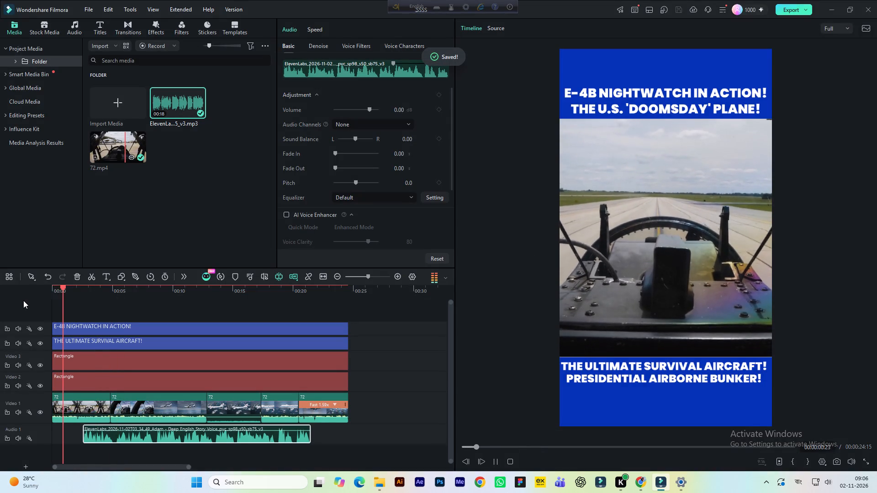
key(space)
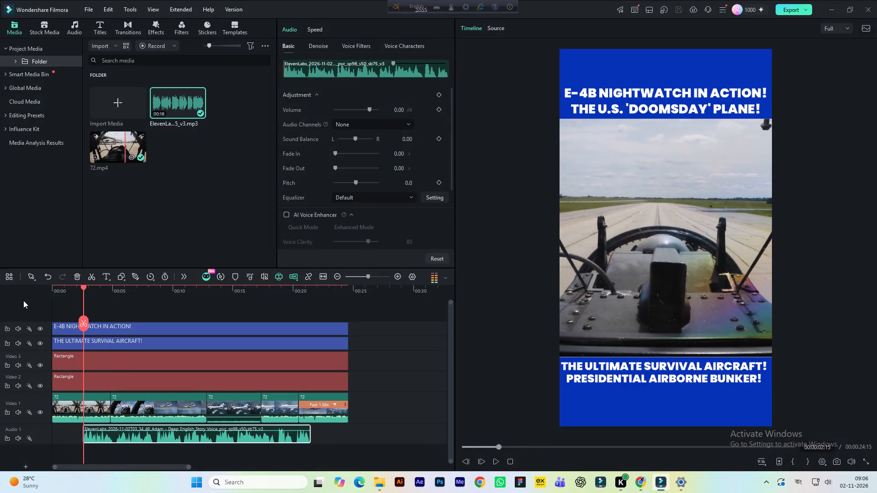
Duck the first video clip's sound with volume keyframes: 0 dB at 00:00:02:05 and -14.29 dB at 00:00:02:14, then save and preview.
click(97, 414)
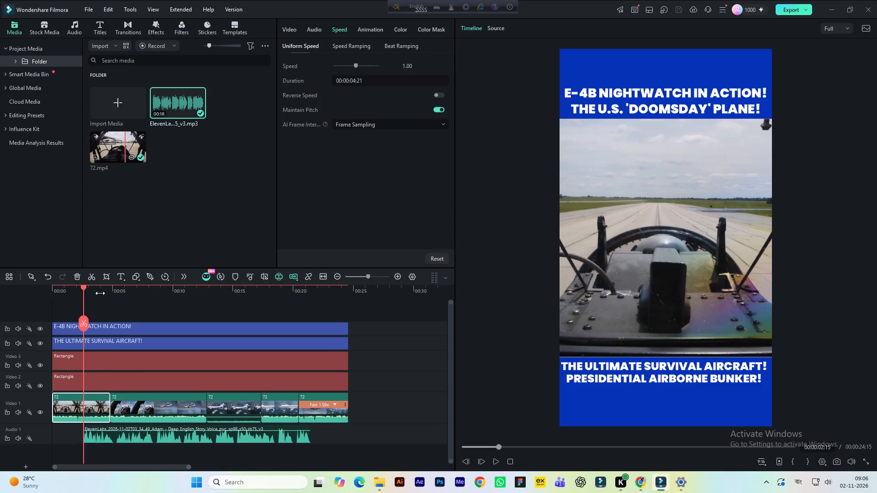
drag(101, 292, 165, 294)
click(174, 408)
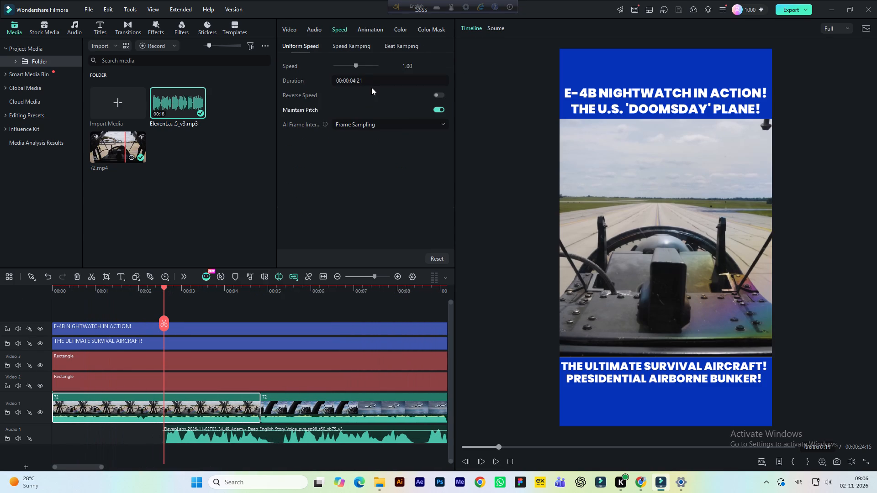
click(147, 293)
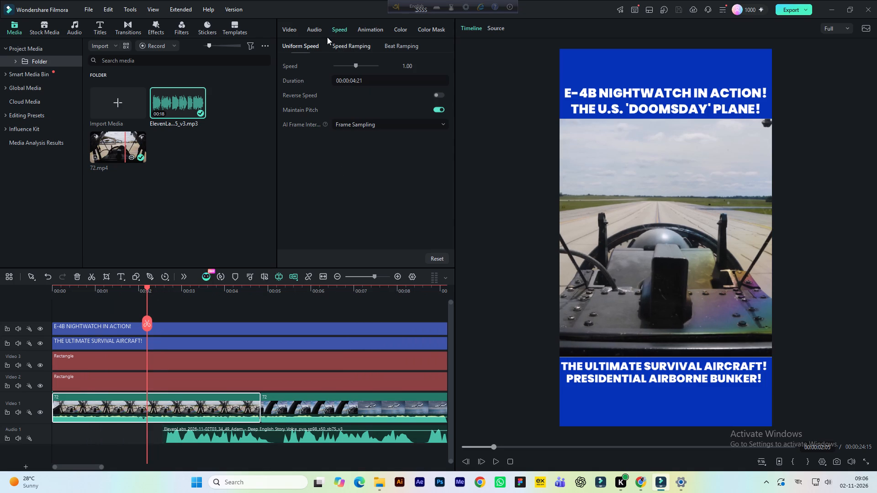
click(314, 28)
scroll(400, 113, up, 3)
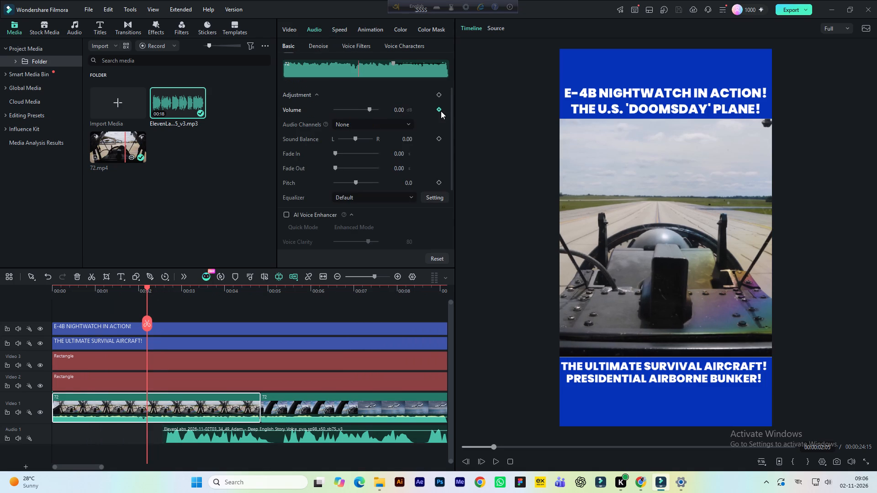
click(441, 111)
drag(147, 288, 164, 294)
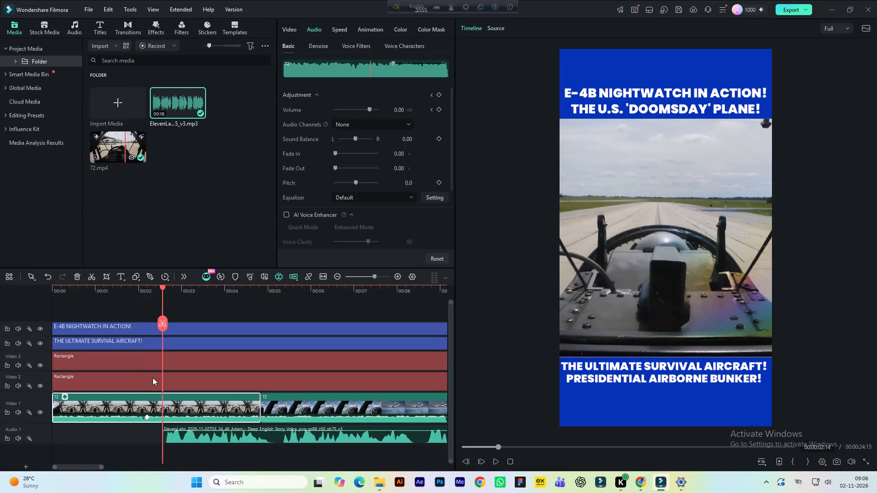
click(168, 407)
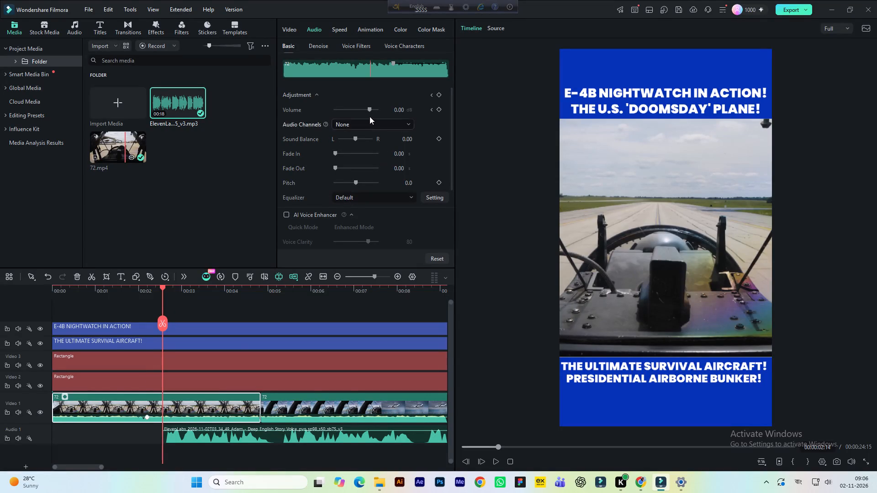
click(368, 110)
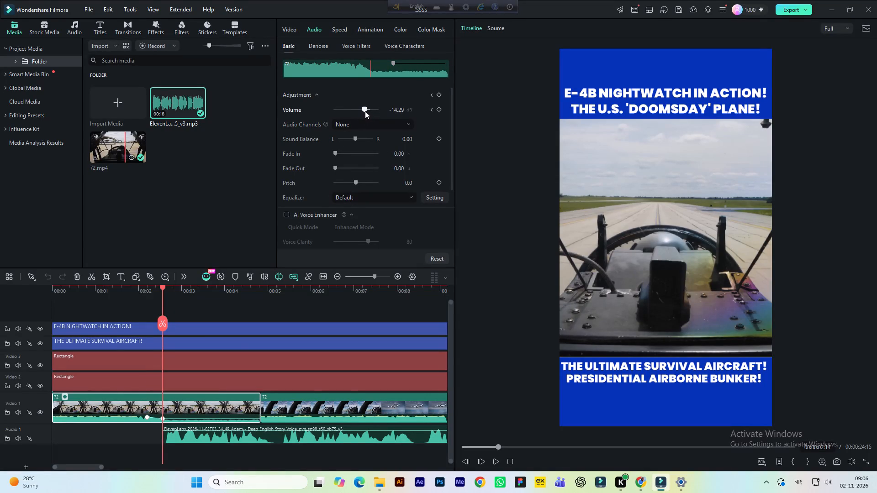
key(ctrl+s)
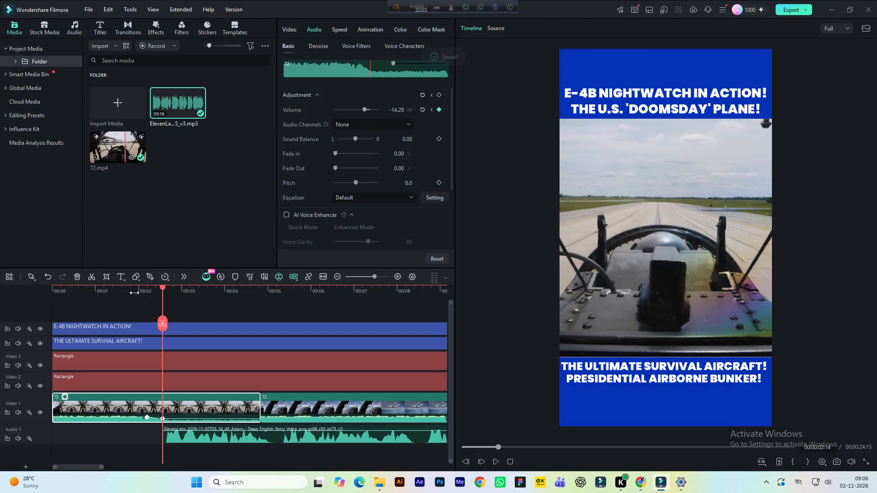
click(129, 291)
key(space)
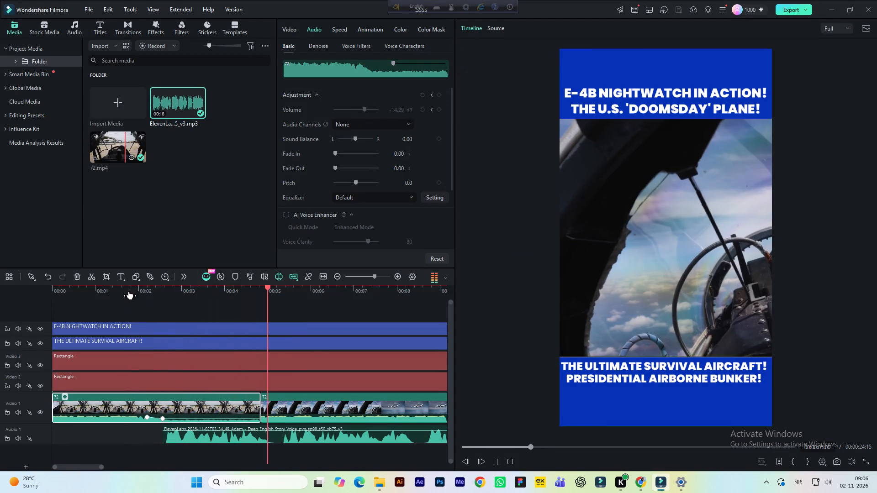
key(space)
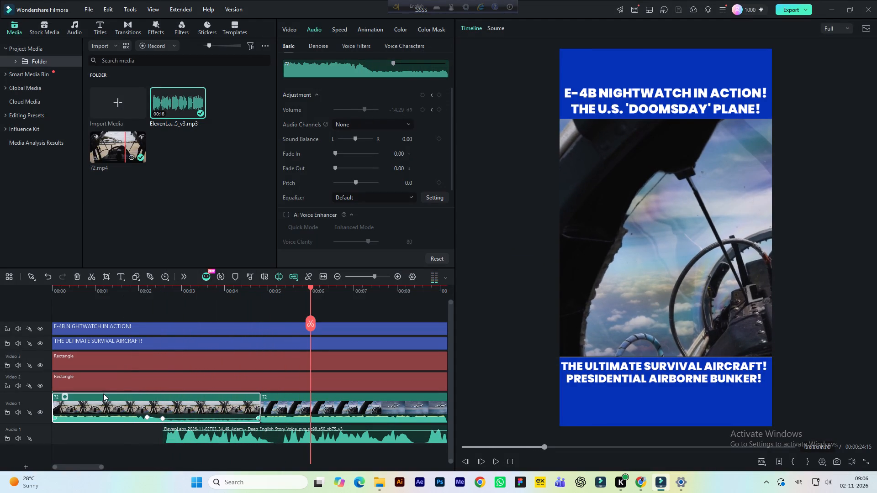
Lower the second video clip's volume to -9.01 dB, save the project, and play the section around the first cut.
click(330, 408)
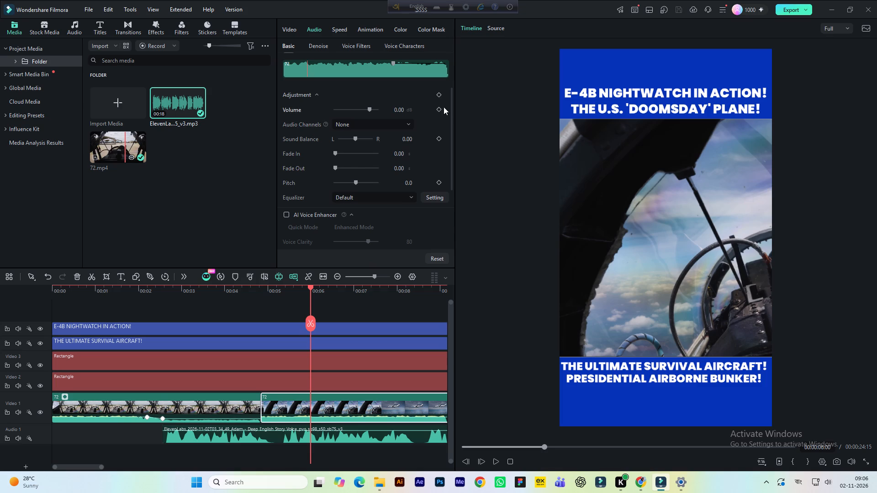
click(367, 109)
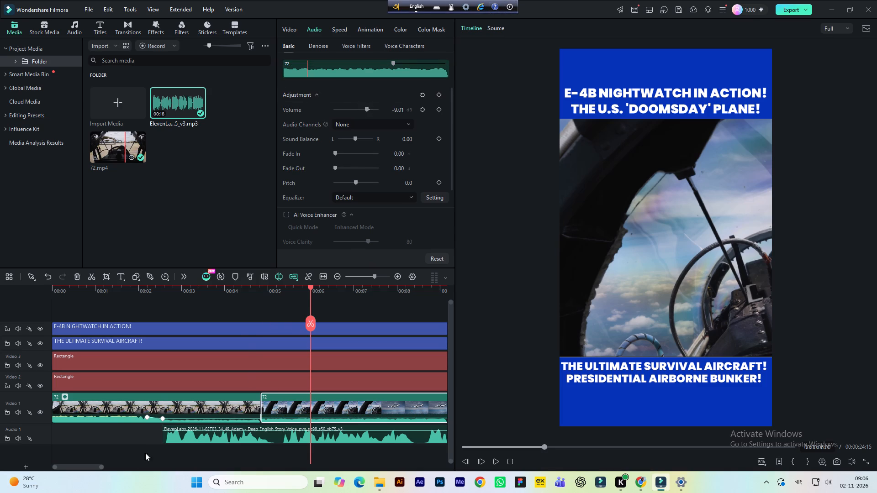
drag(259, 290, 218, 290)
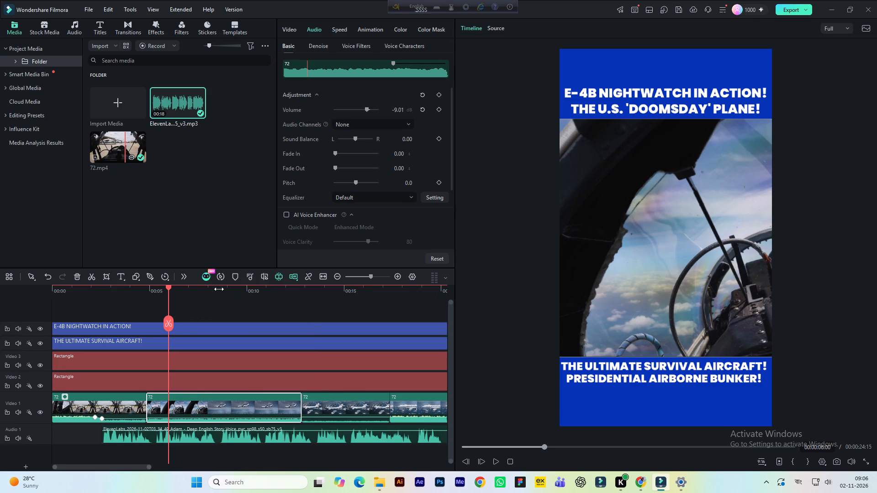
key(ctrl+s)
click(98, 289)
key(space)
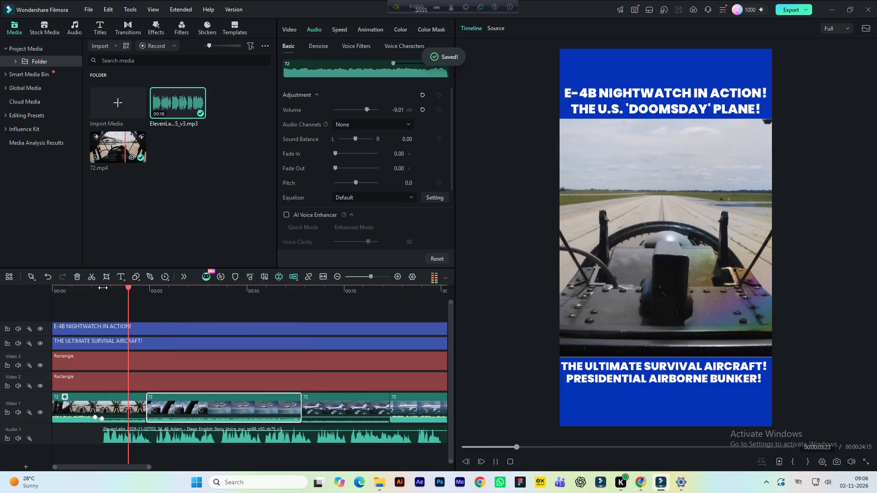
key(space)
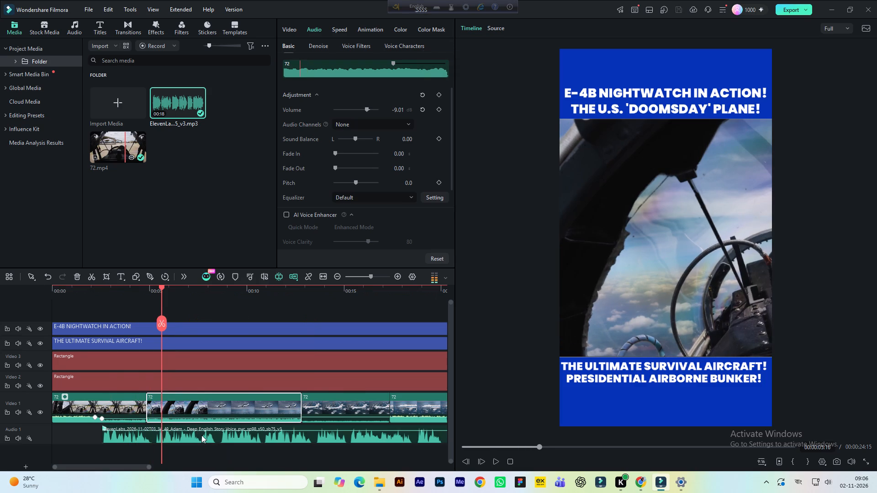
Raise the voiceover clip's volume on Audio 1 to 20 dB.
drag(205, 430, 206, 417)
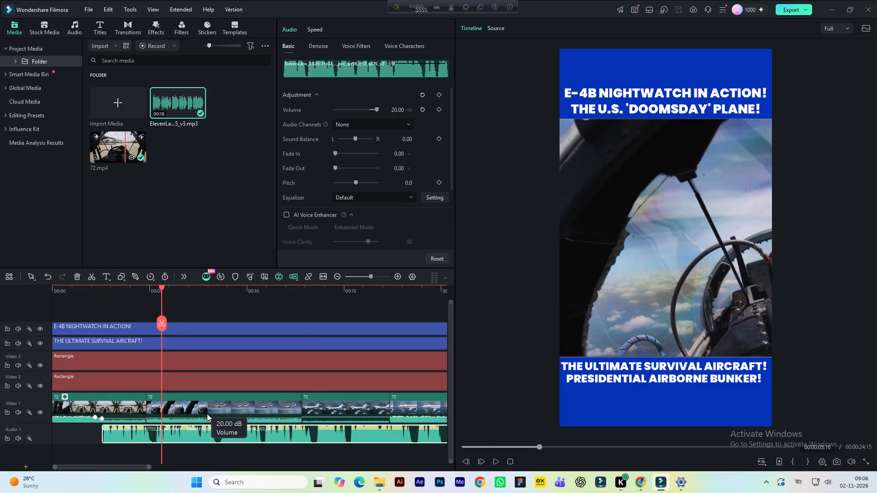
Set the second video clip's volume to -9.14 dB and listen to the mix through to the fourth clip.
click(207, 410)
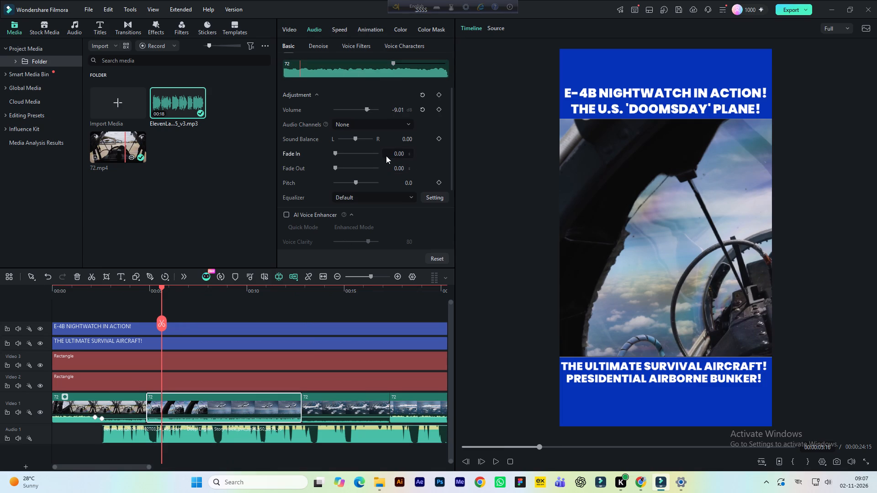
click(397, 111)
key(space)
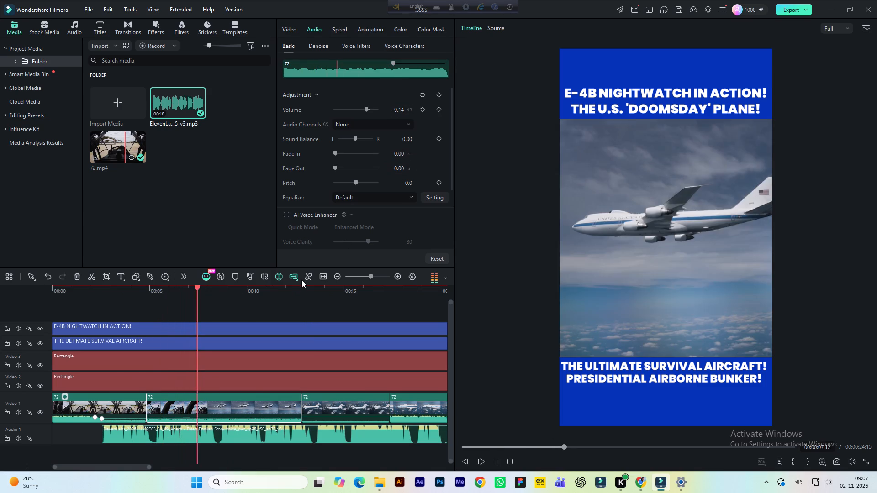
drag(129, 466, 141, 466)
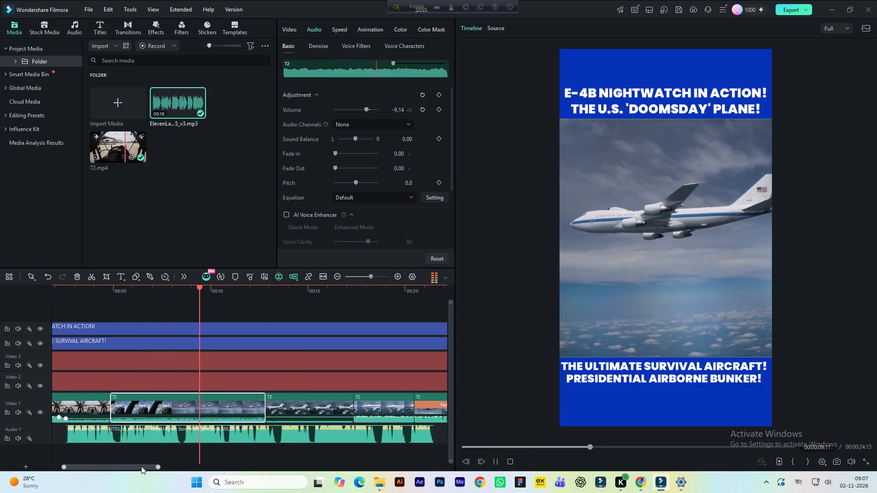
drag(141, 466, 164, 466)
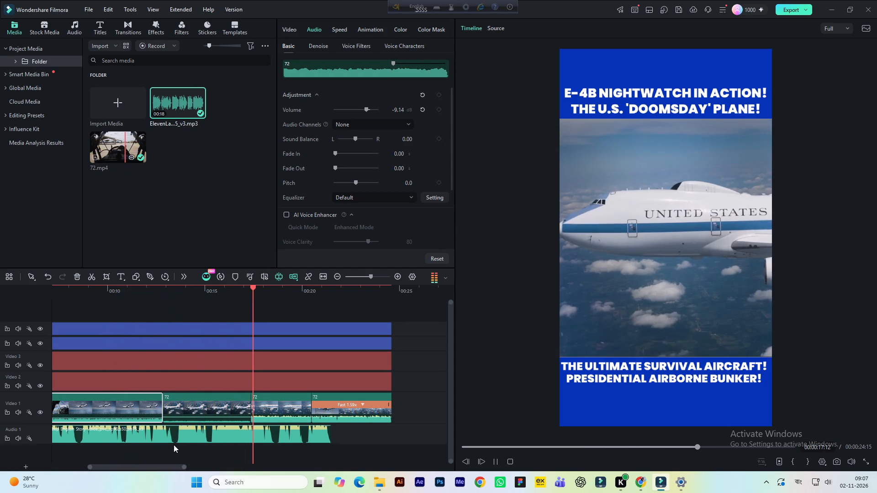
key(space)
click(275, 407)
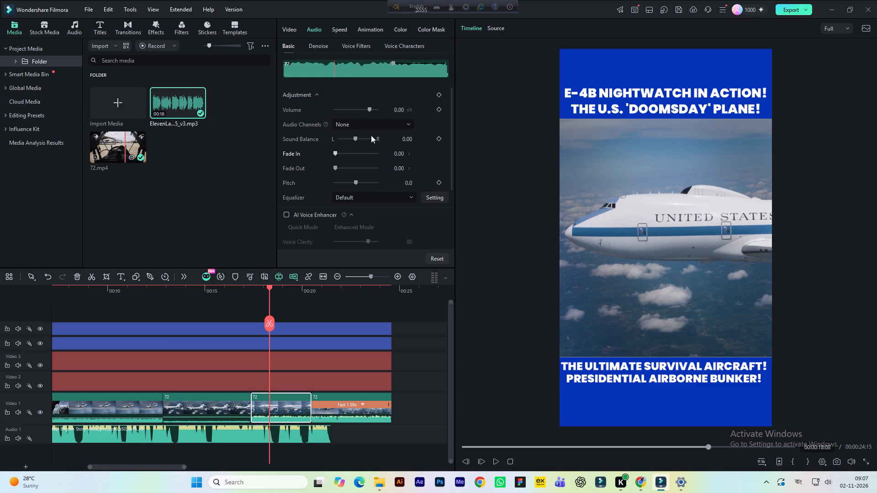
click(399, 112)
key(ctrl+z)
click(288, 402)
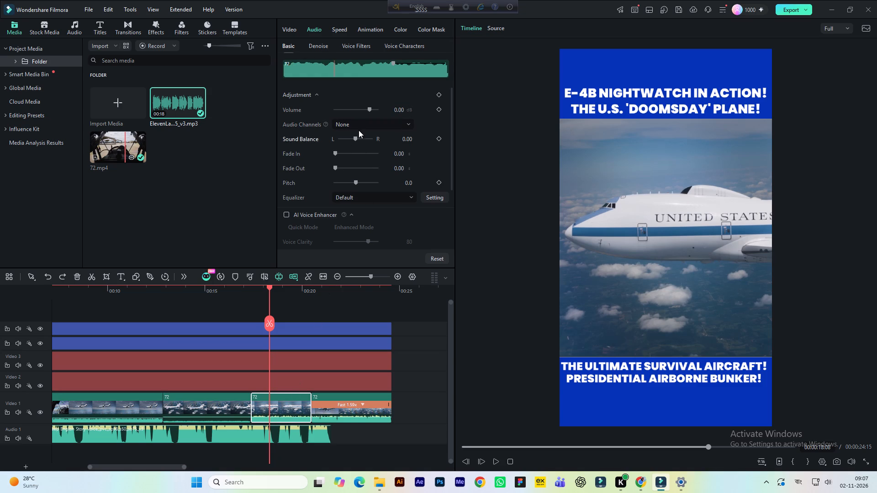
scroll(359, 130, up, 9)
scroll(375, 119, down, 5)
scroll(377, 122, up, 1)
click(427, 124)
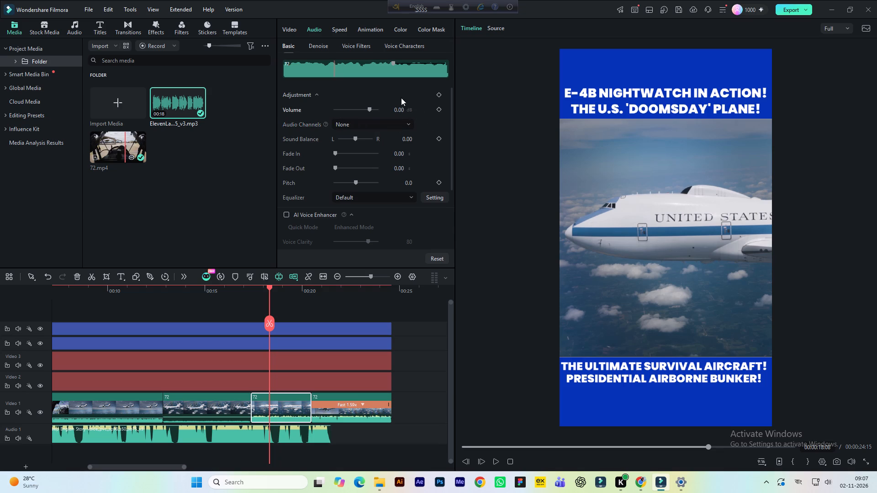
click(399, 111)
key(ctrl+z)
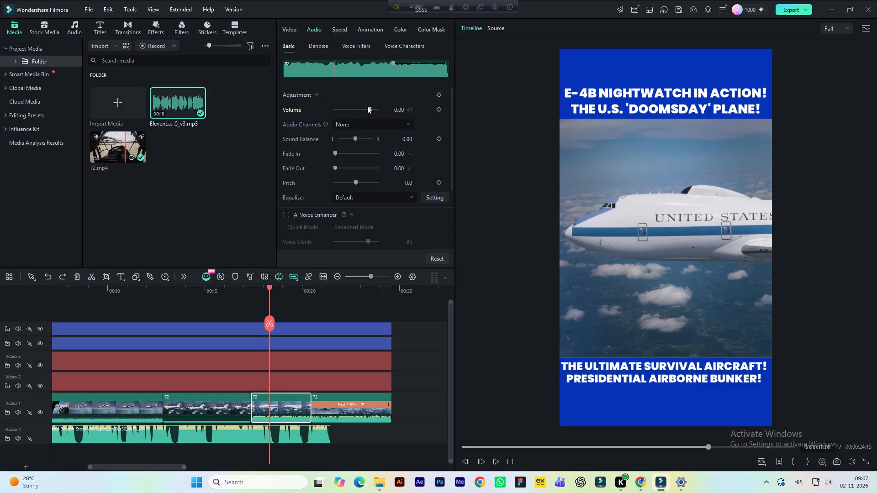
Lower the fourth video clip's volume to -12.69 dB and play the mix through into the last clip.
click(367, 108)
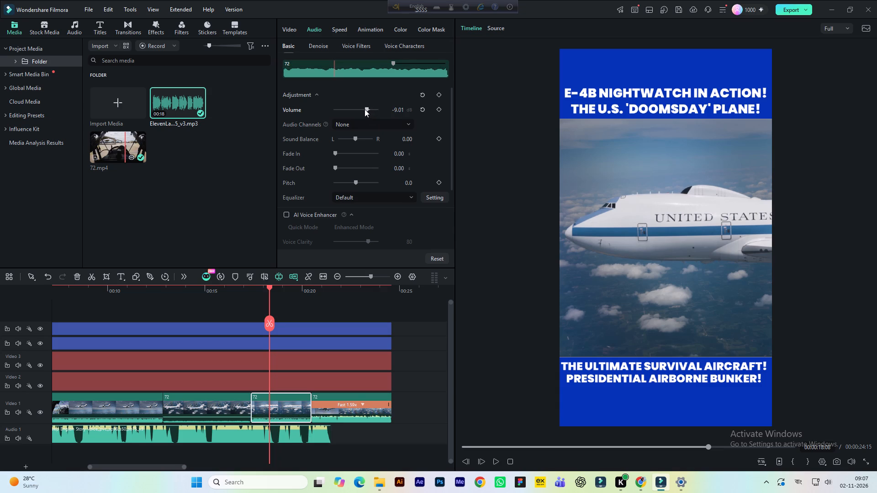
click(365, 110)
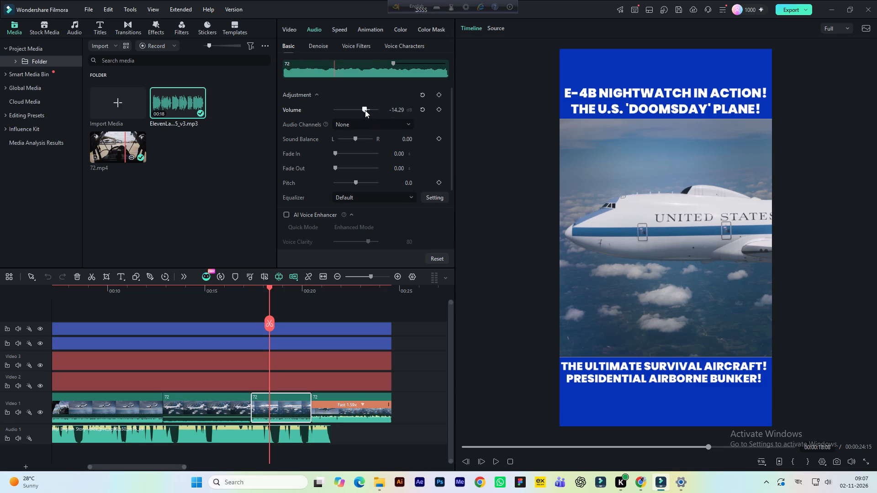
click(368, 110)
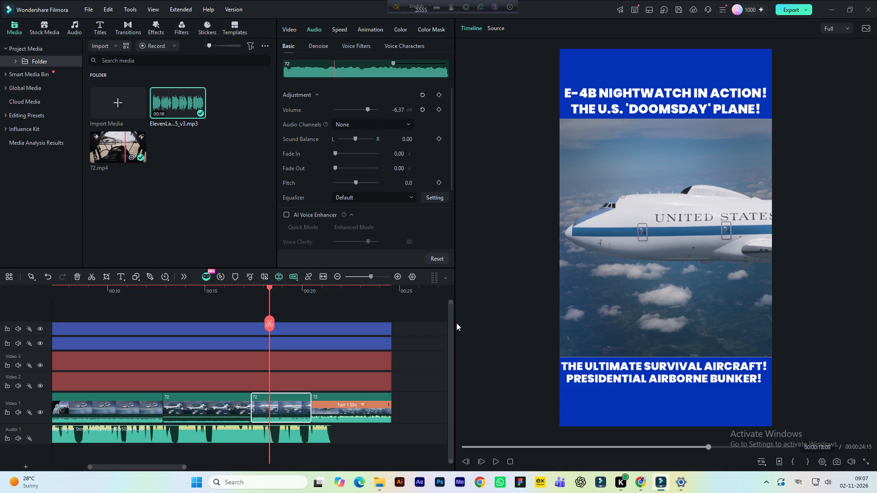
drag(452, 301, 452, 371)
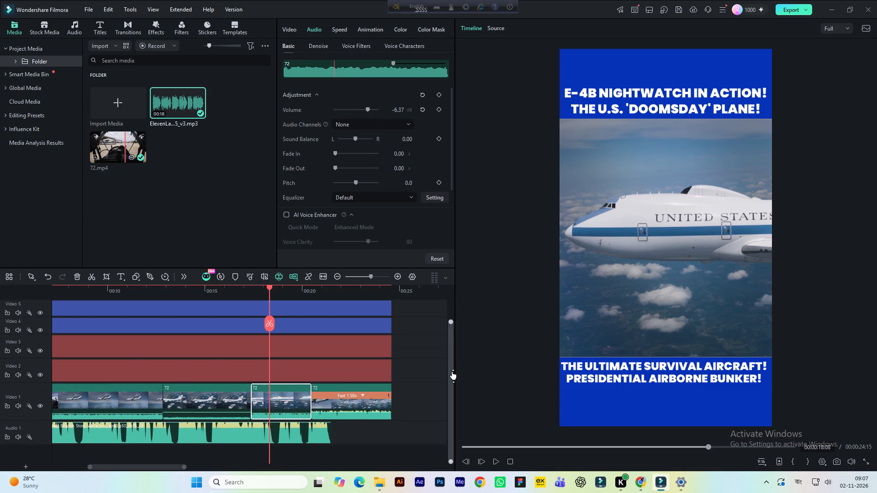
drag(452, 371, 453, 377)
click(288, 393)
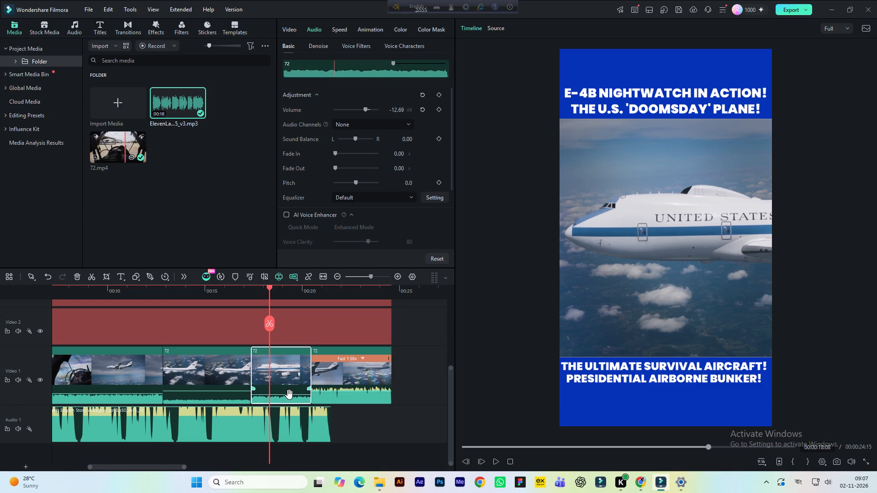
click(225, 292)
key(space)
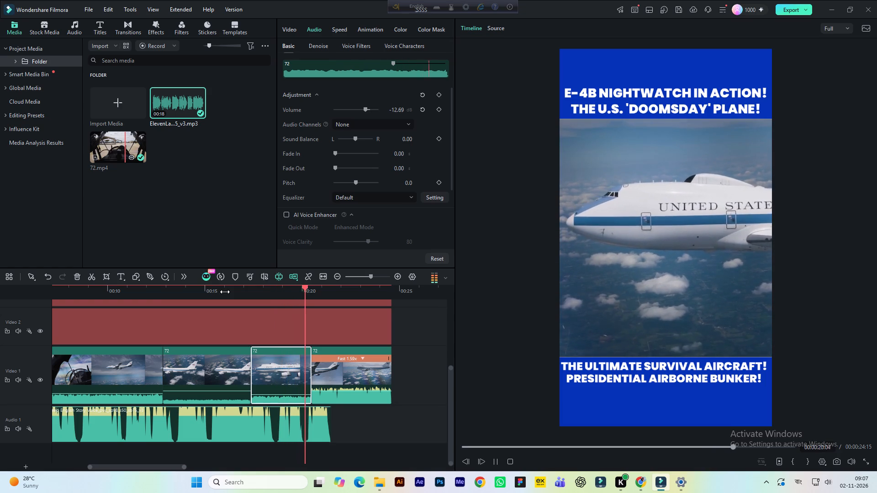
key(space)
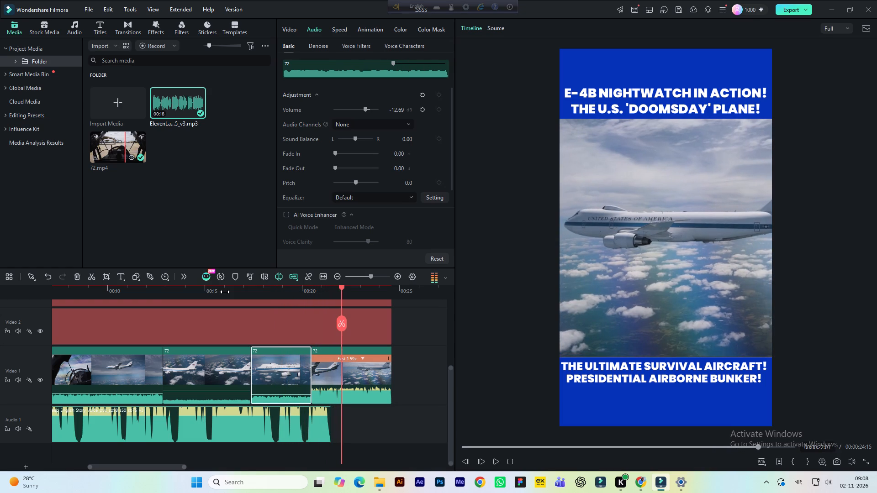
Ramp the last video clip's volume with keyframes: 0 dB at 00:00:21:12 and -12.97 dB at 00:00:20:12, then save and preview the ending.
click(366, 378)
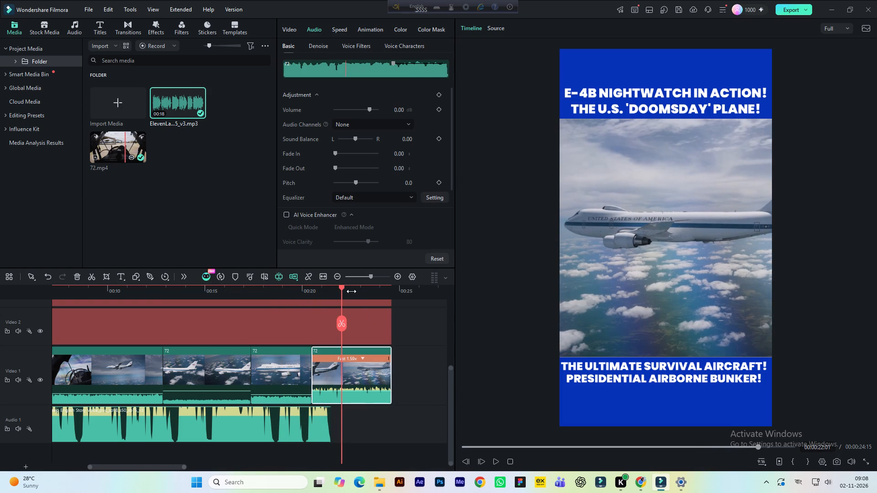
drag(342, 287, 332, 291)
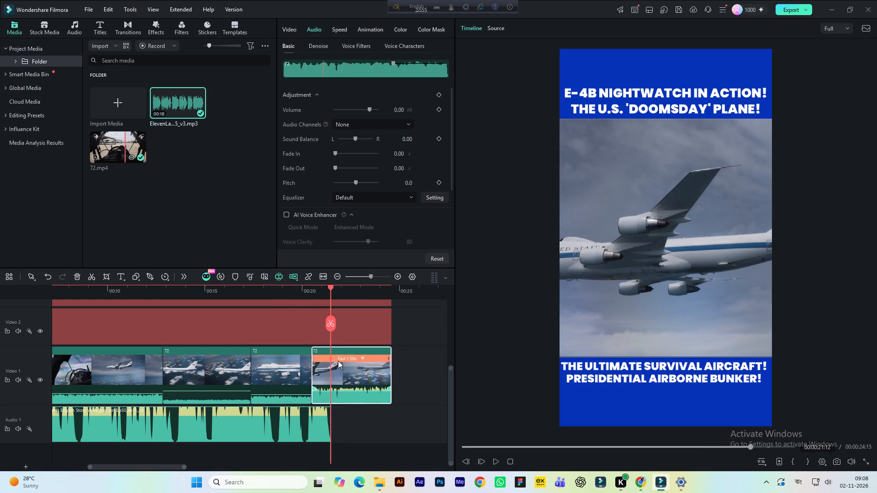
click(339, 395)
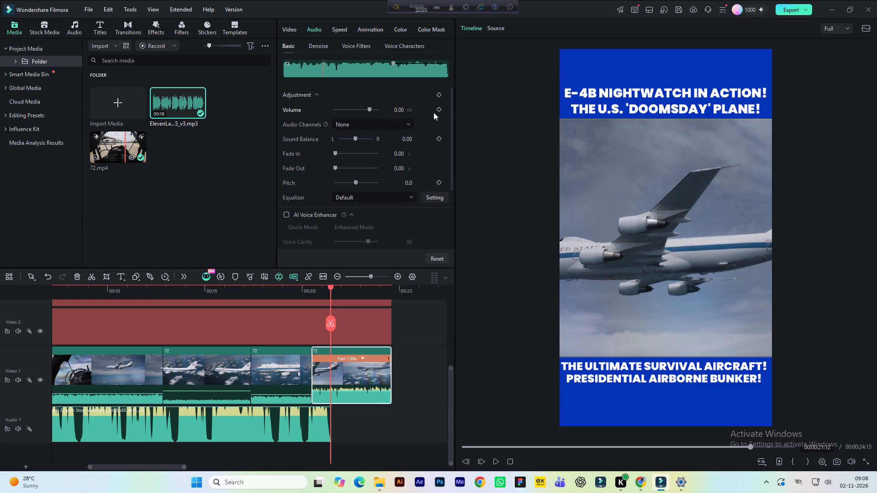
scroll(385, 149, up, 4)
scroll(385, 149, down, 4)
scroll(385, 149, up, 5)
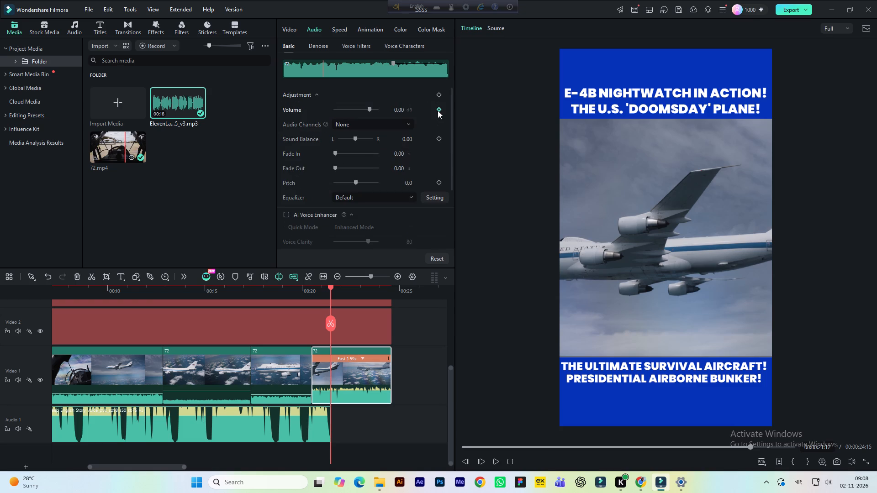
click(438, 110)
drag(329, 288, 327, 287)
drag(327, 287, 314, 294)
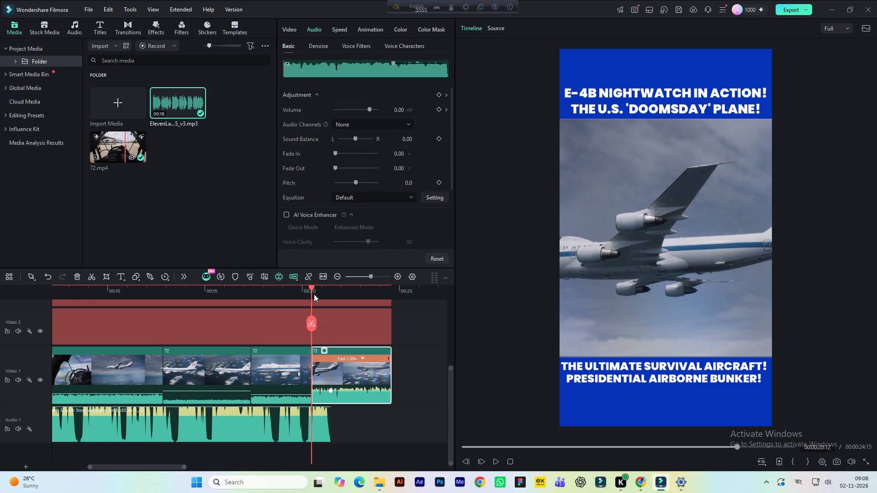
drag(314, 294, 314, 295)
click(397, 112)
click(369, 110)
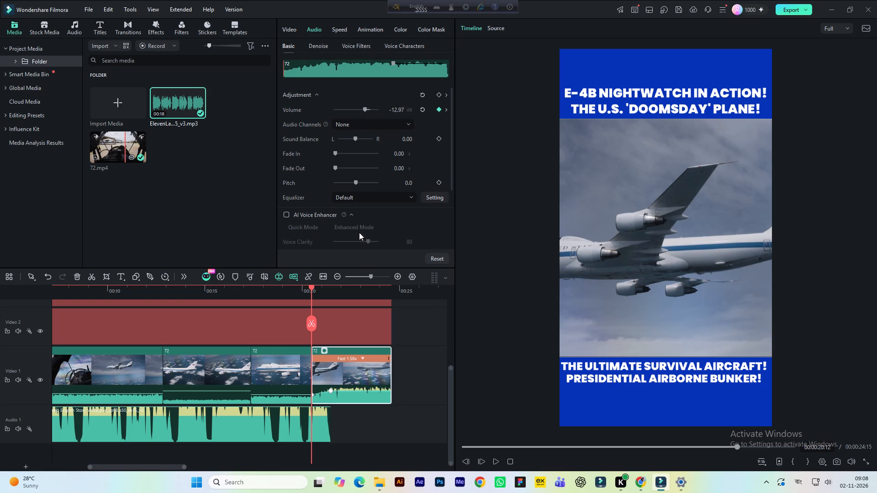
key(ctrl+s)
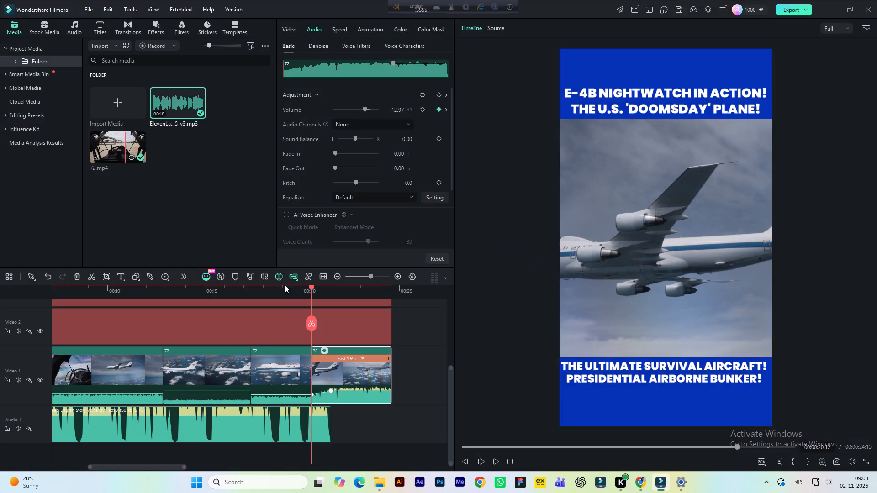
click(290, 285)
key(space)
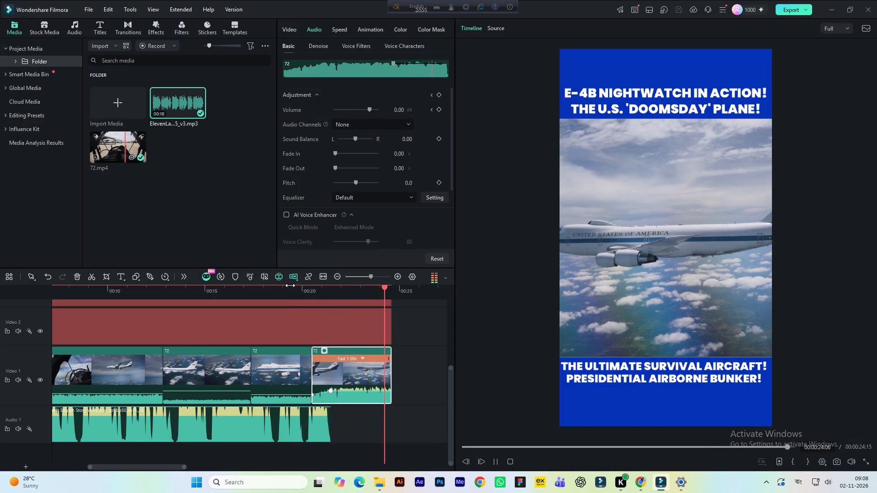
Set the timeline's out point at the end of the video, 00:00:24:15.
key(o)
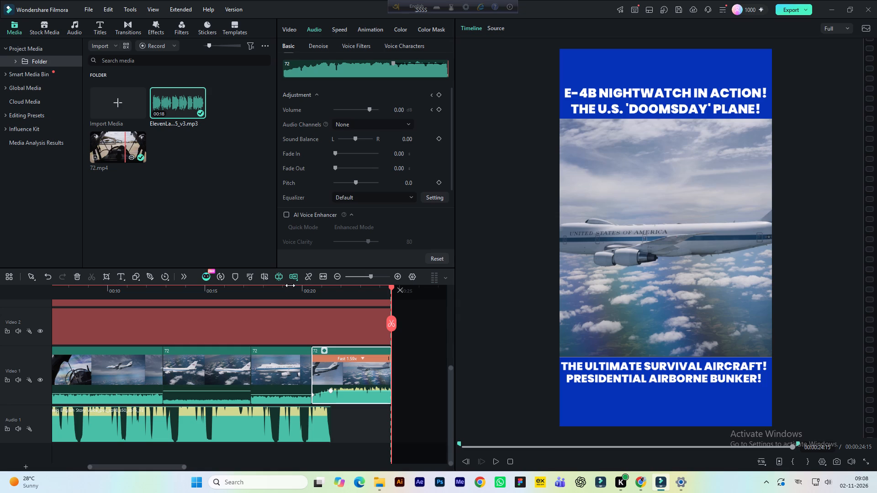
scroll(321, 416, up, 3)
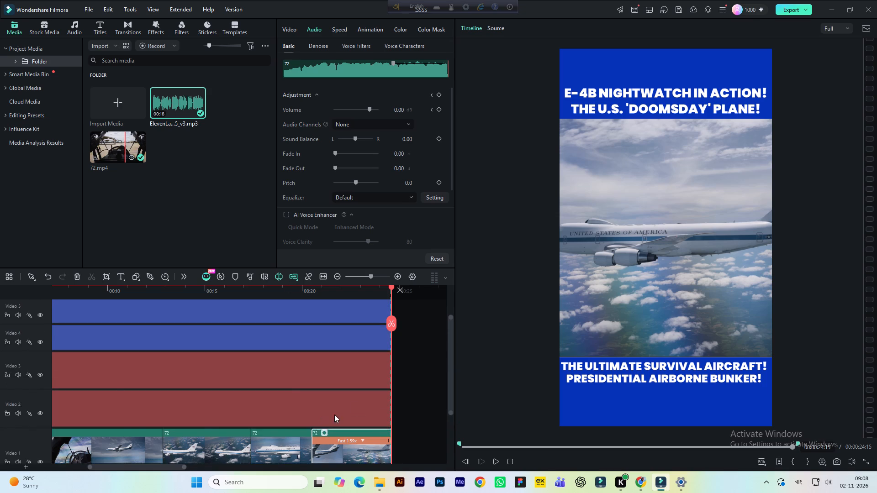
scroll(396, 374, down, 3)
drag(450, 367, 445, 331)
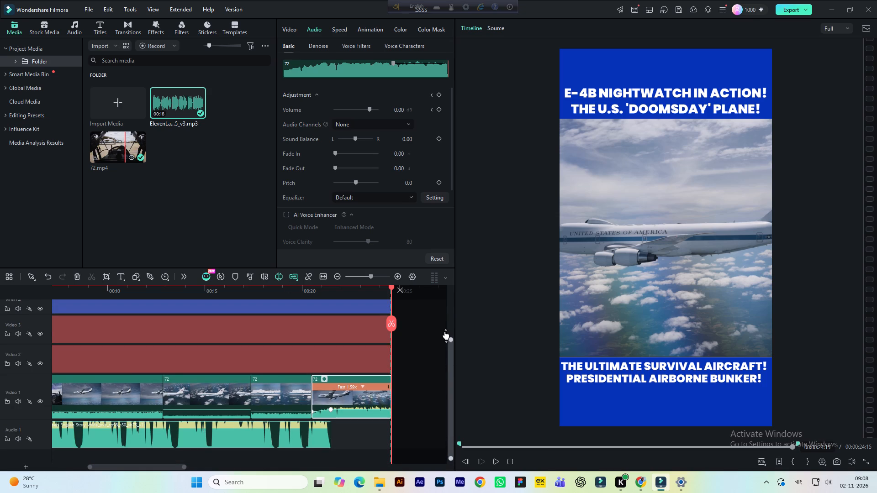
drag(445, 331, 448, 287)
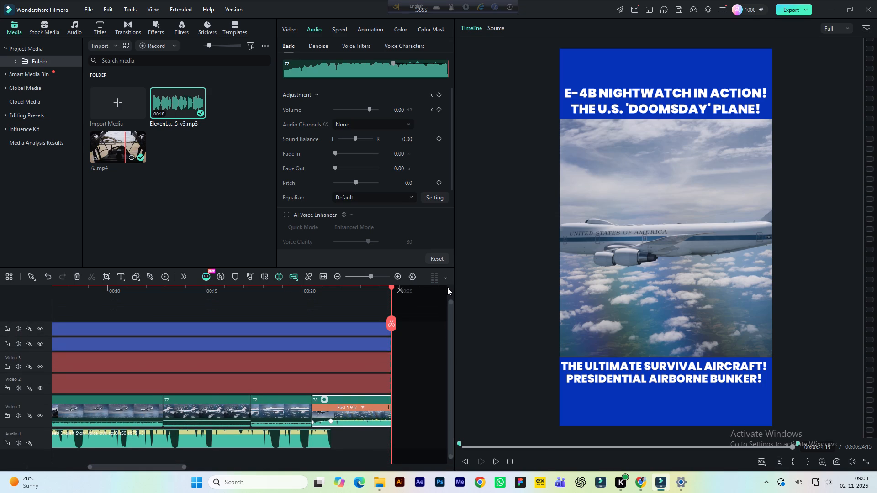
Play the mix over the ending and the opening seconds, and save the project.
click(298, 288)
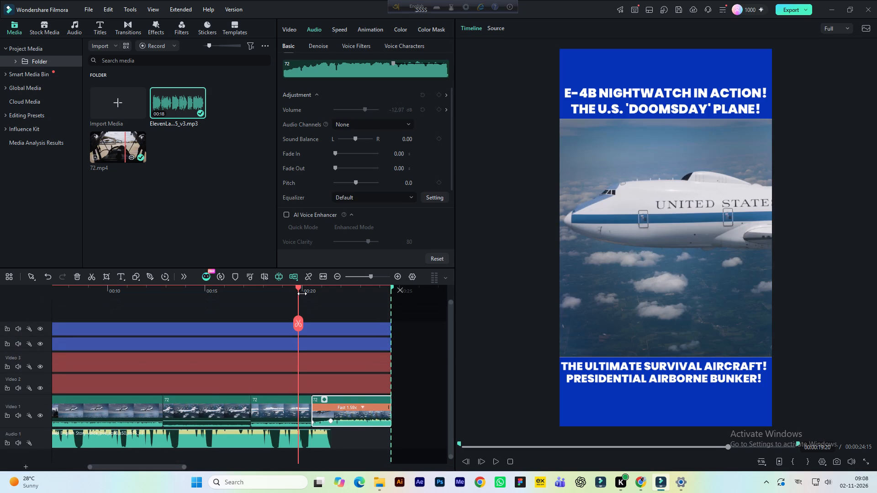
key(space)
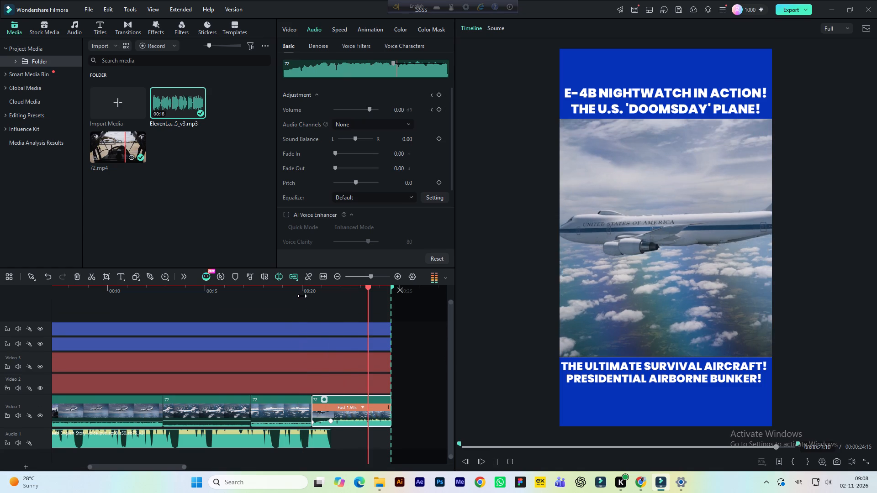
key(space)
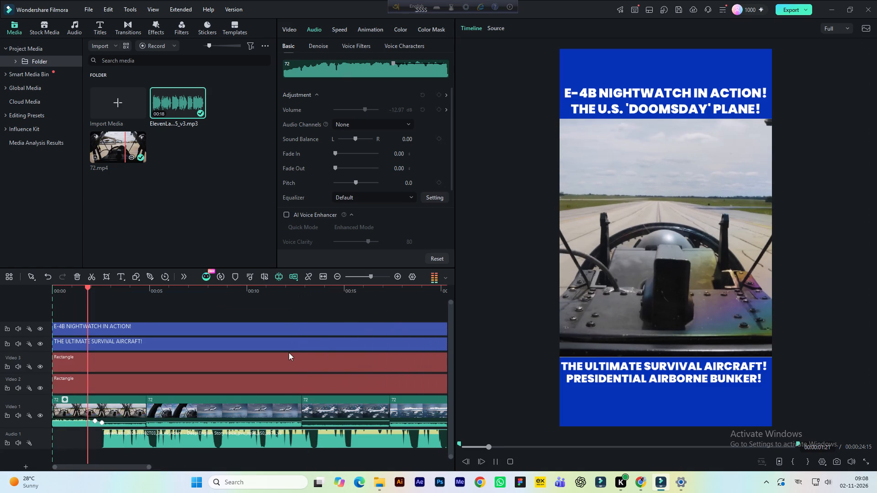
key(space)
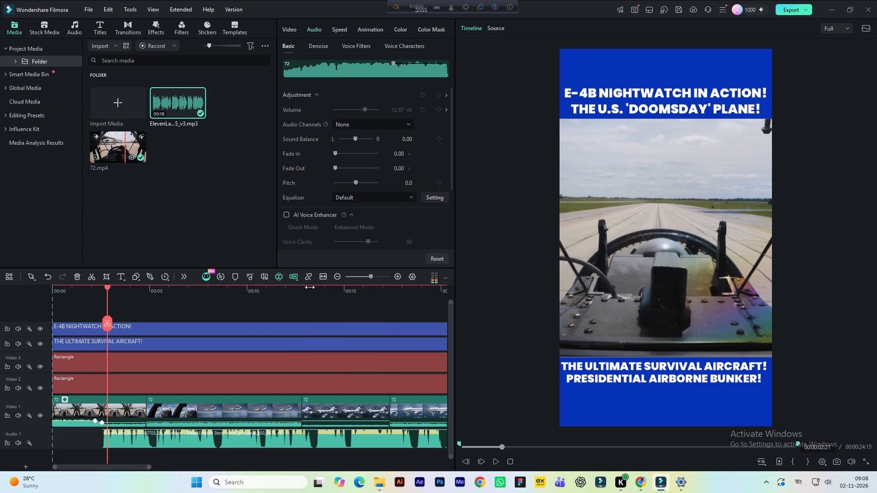
drag(307, 288, 296, 293)
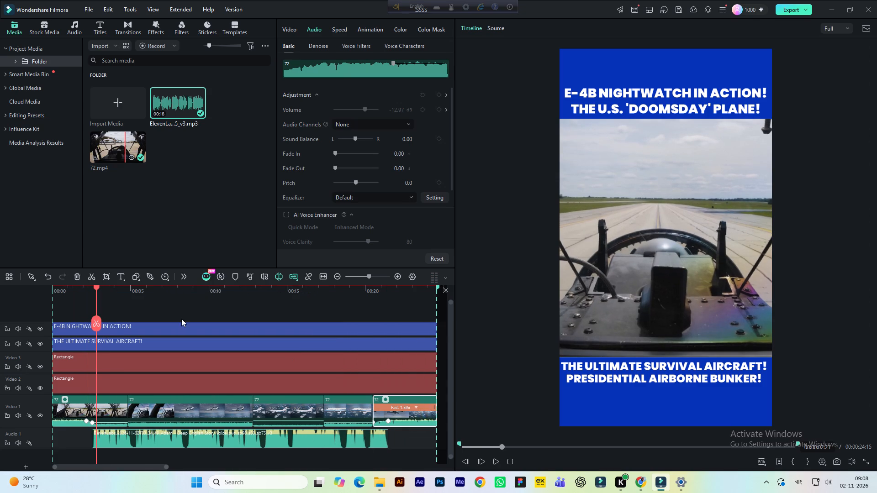
drag(453, 302, 455, 288)
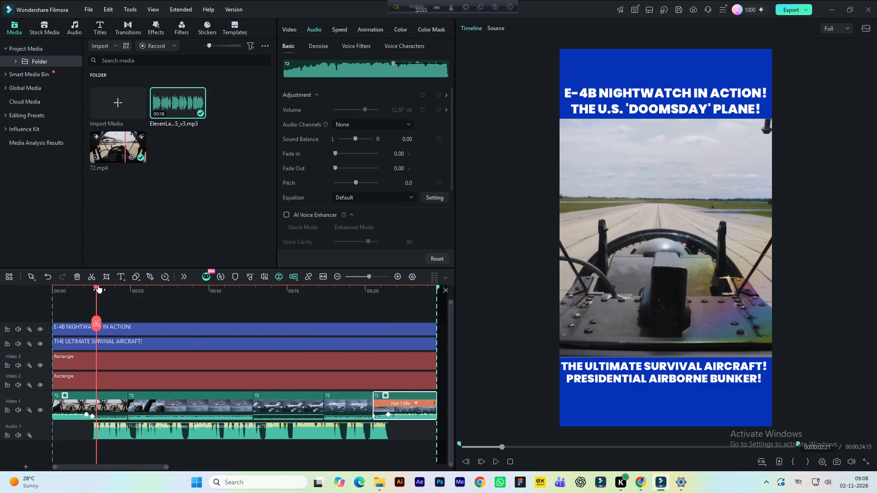
key(ctrl+s)
click(66, 290)
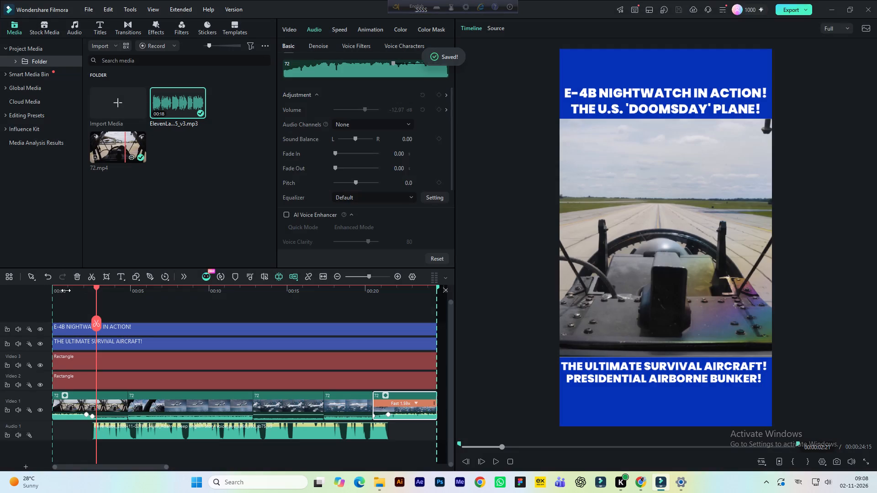
Play the whole video from the beginning into the last clip to check the voiceover against the clip audio.
drag(66, 287, 43, 292)
key(space)
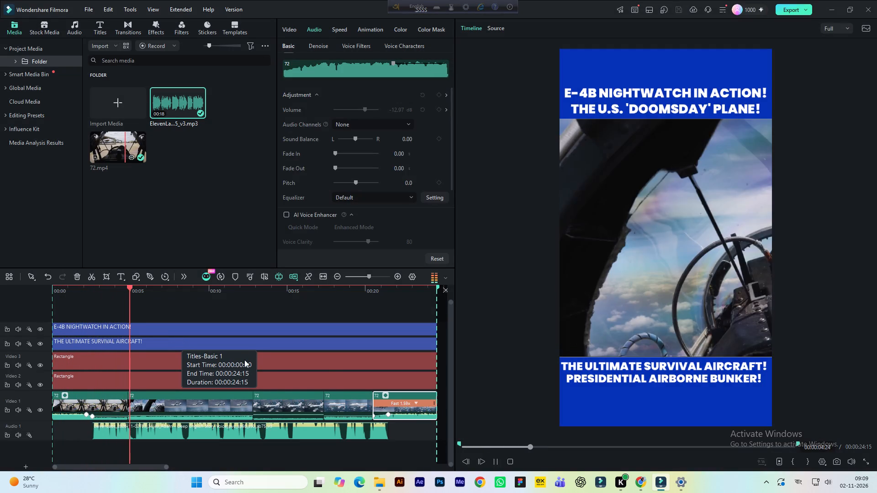
drag(260, 290, 254, 289)
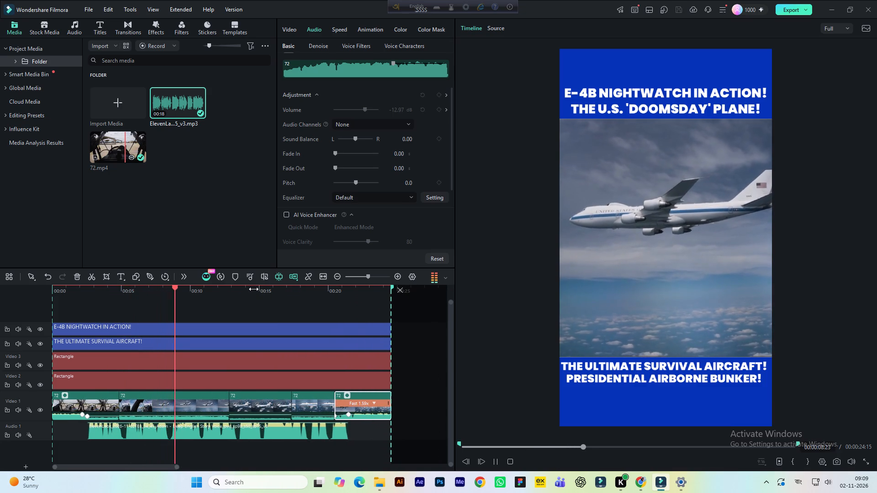
key(space)
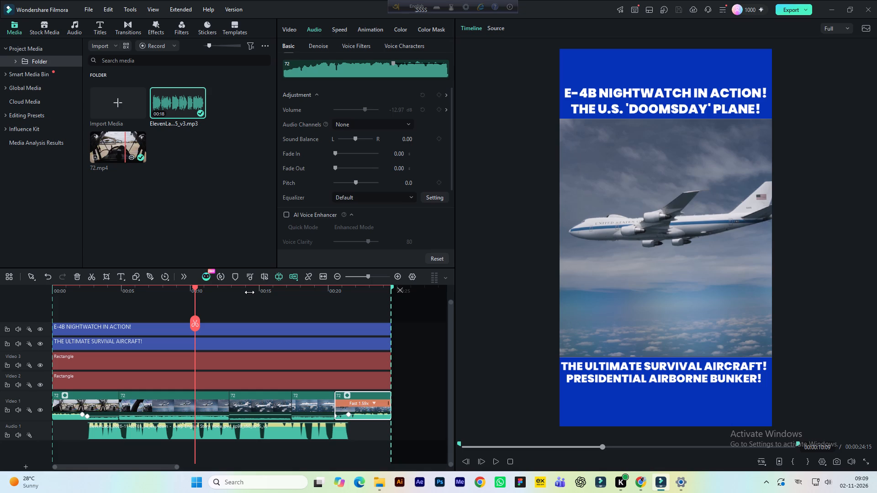
key(space)
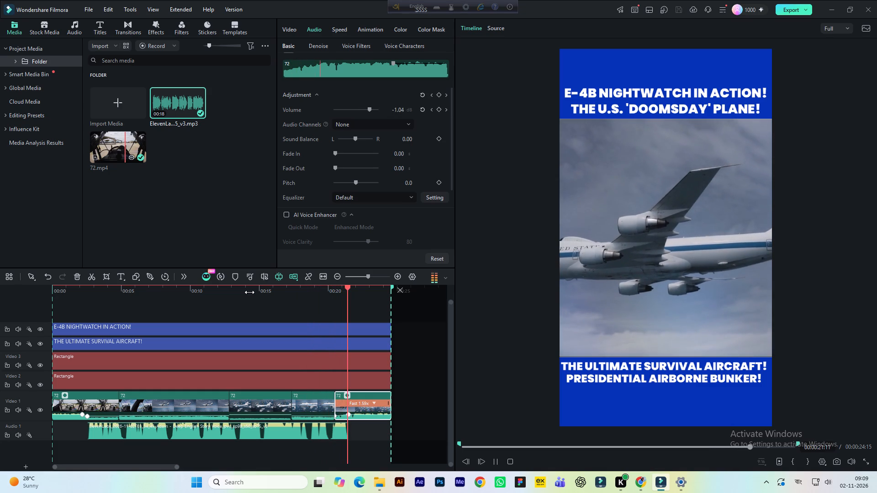
key(space)
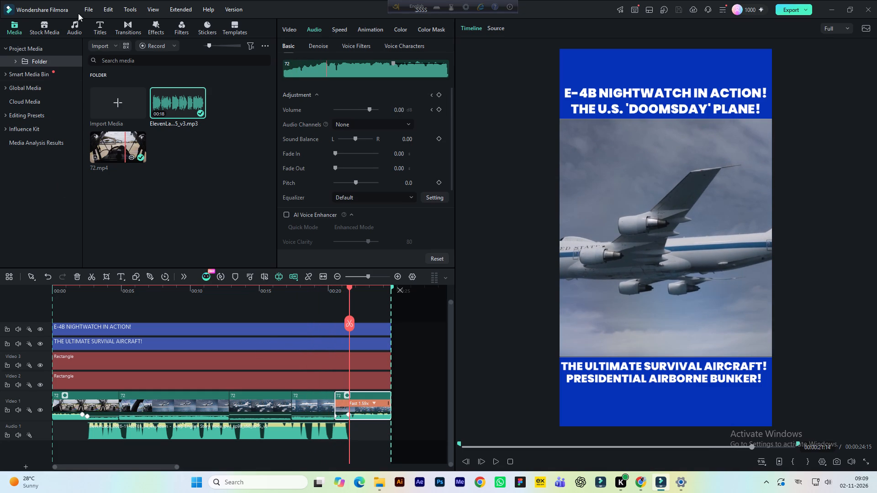
Browse the Trending title effects for a title style suited to the video.
click(102, 29)
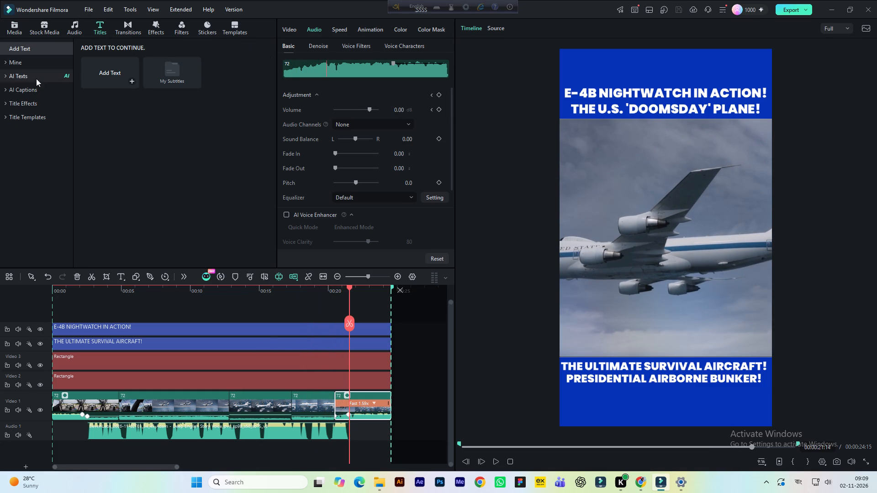
click(23, 102)
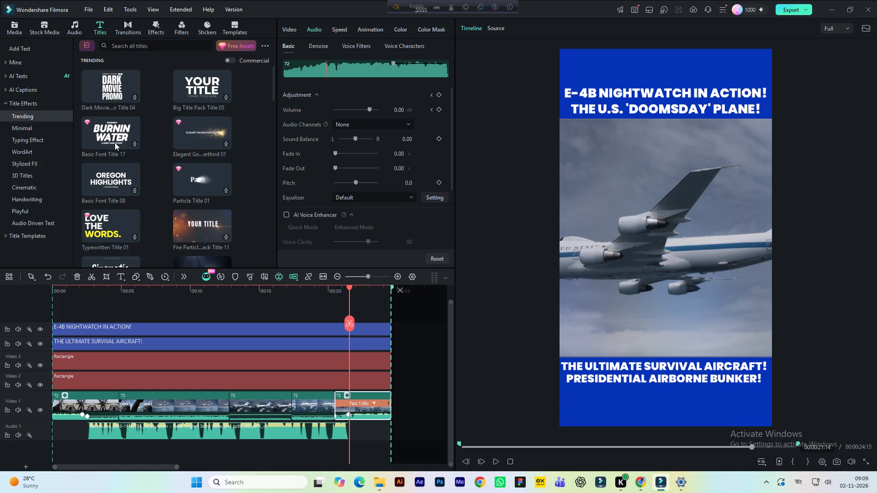
scroll(248, 164, down, 3)
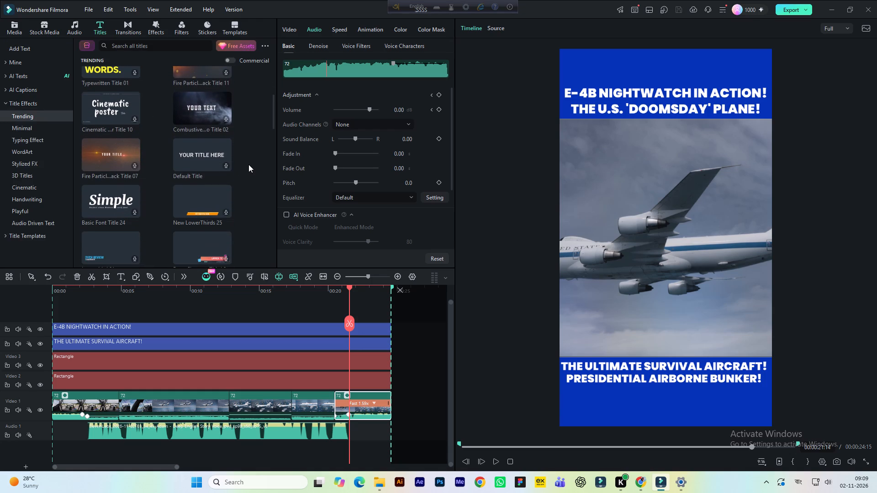
scroll(248, 164, down, 3)
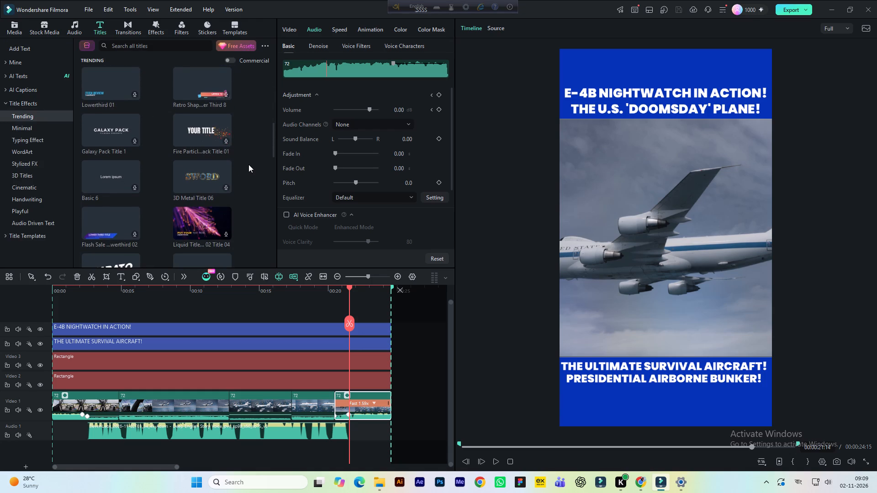
scroll(248, 164, down, 5)
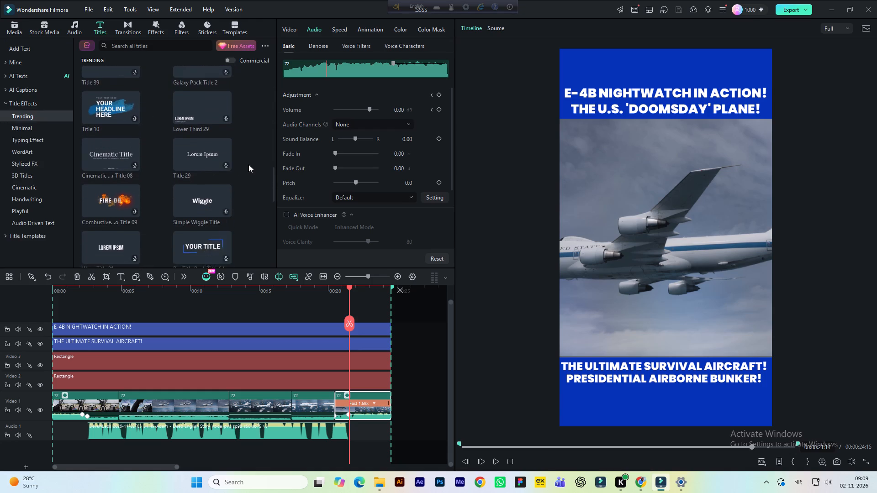
scroll(248, 164, down, 2)
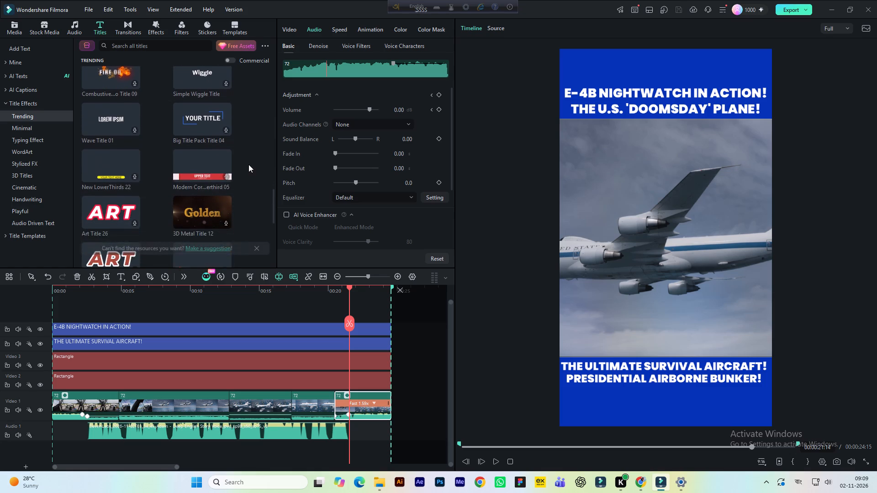
scroll(248, 164, down, 5)
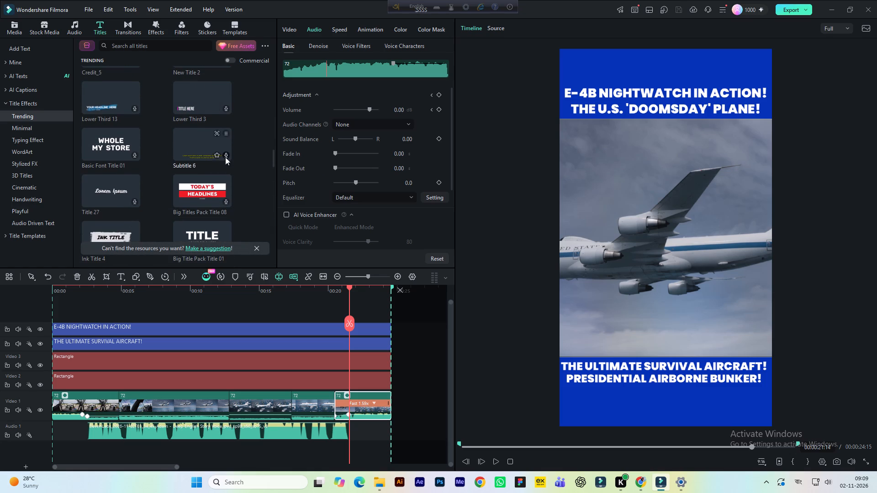
scroll(251, 179, down, 3)
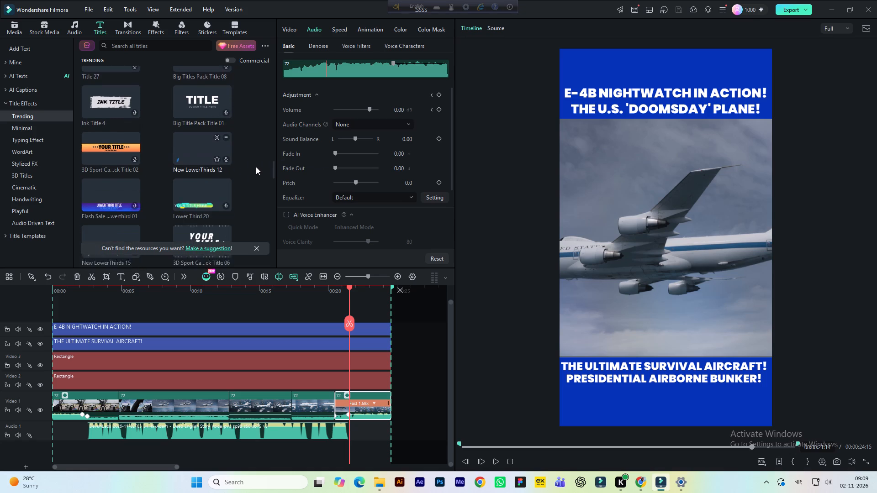
scroll(257, 165, down, 3)
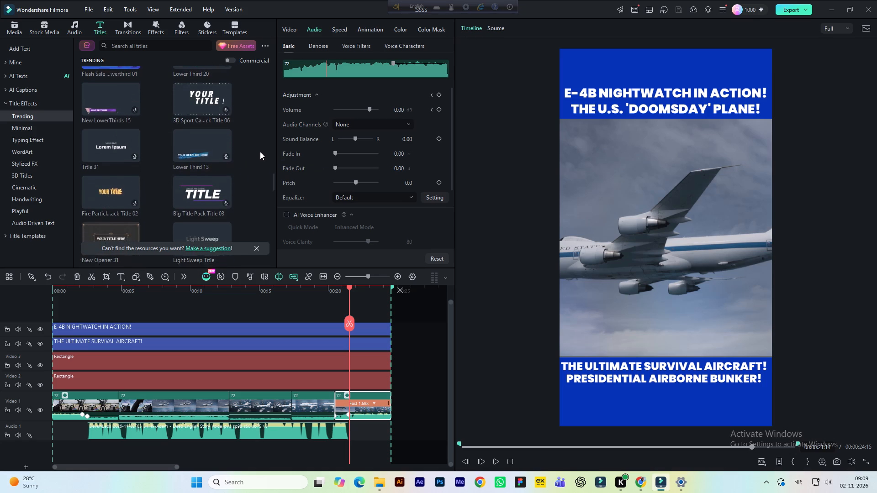
scroll(260, 152, down, 4)
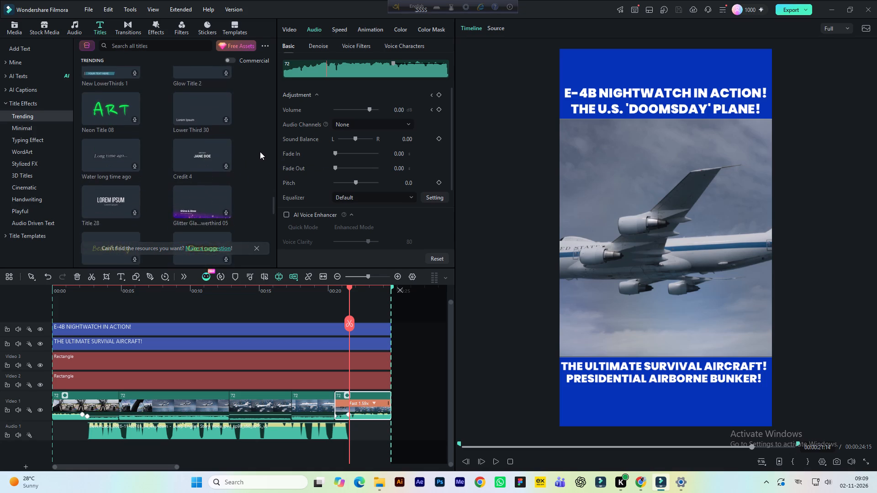
scroll(260, 152, down, 3)
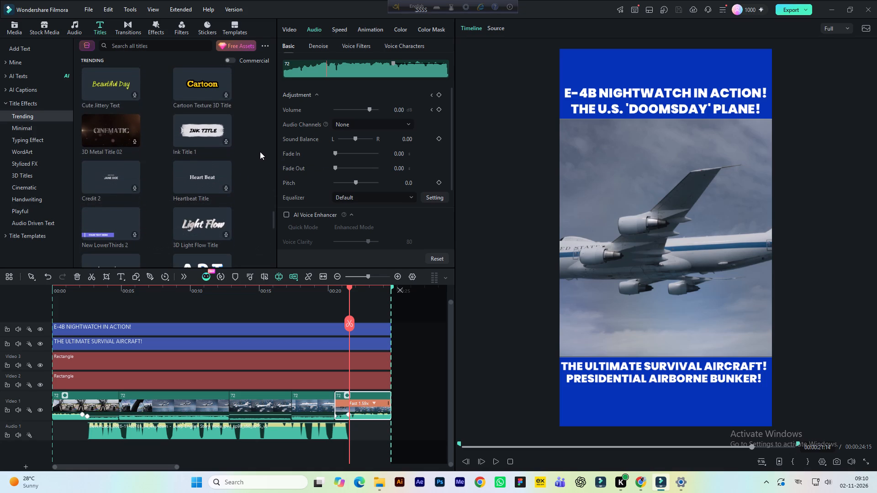
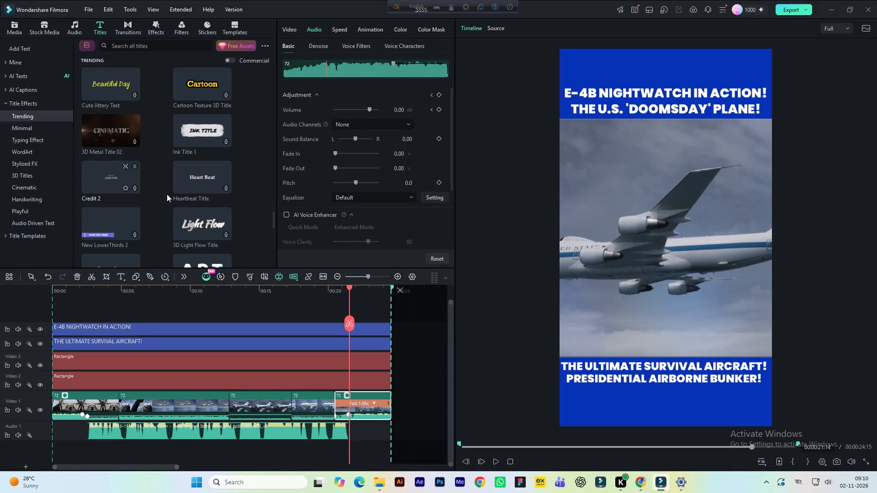
Browse further through the Trending title effects for a style that suits the video.
scroll(234, 196, down, 3)
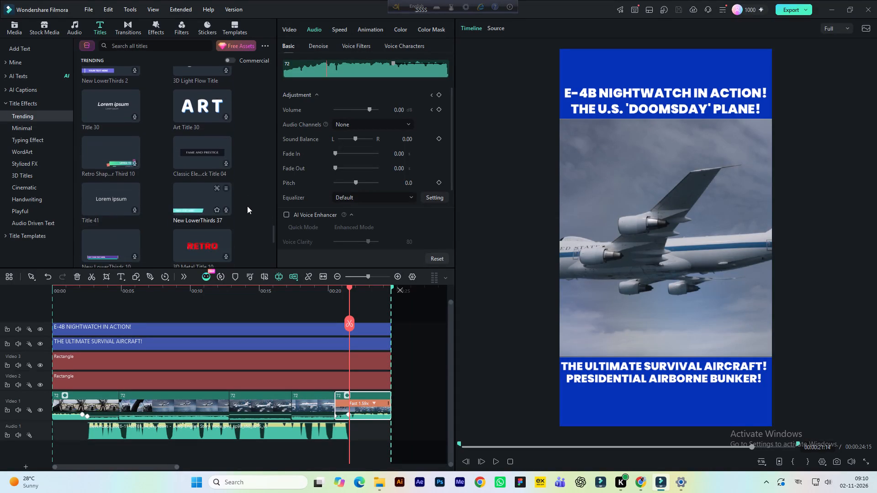
scroll(255, 205, down, 6)
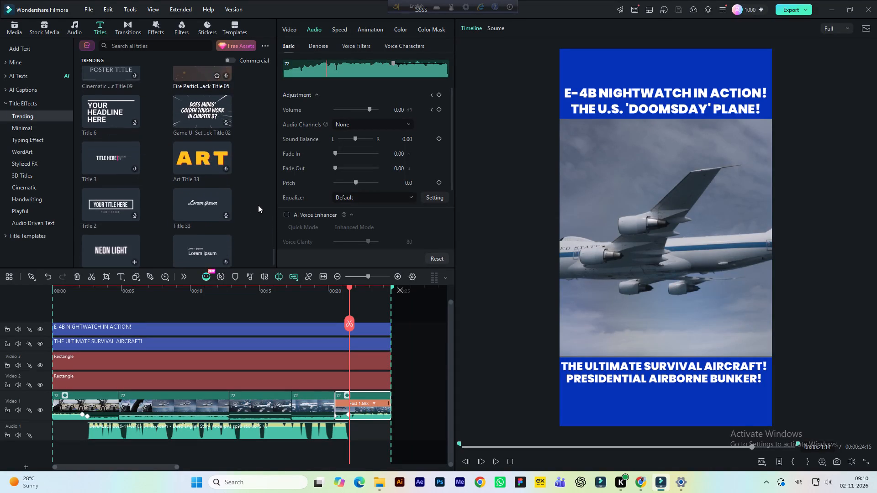
scroll(262, 210, down, 2)
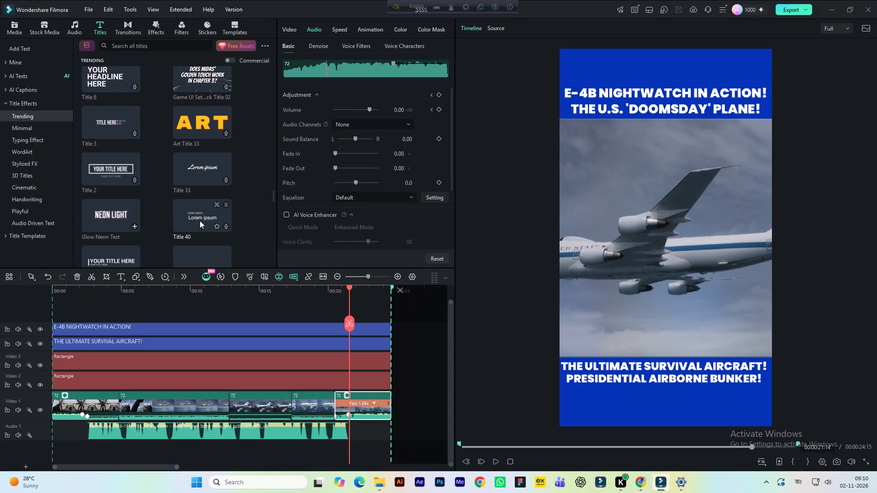
scroll(251, 182, down, 2)
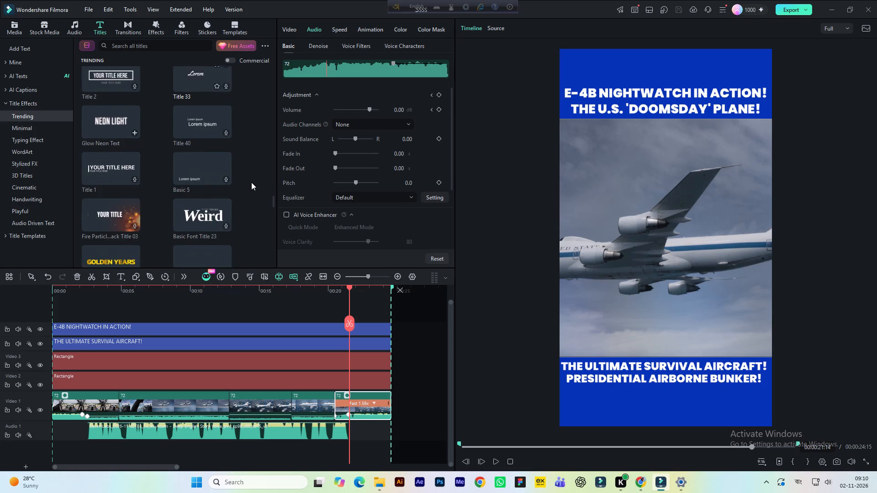
scroll(257, 181, down, 1)
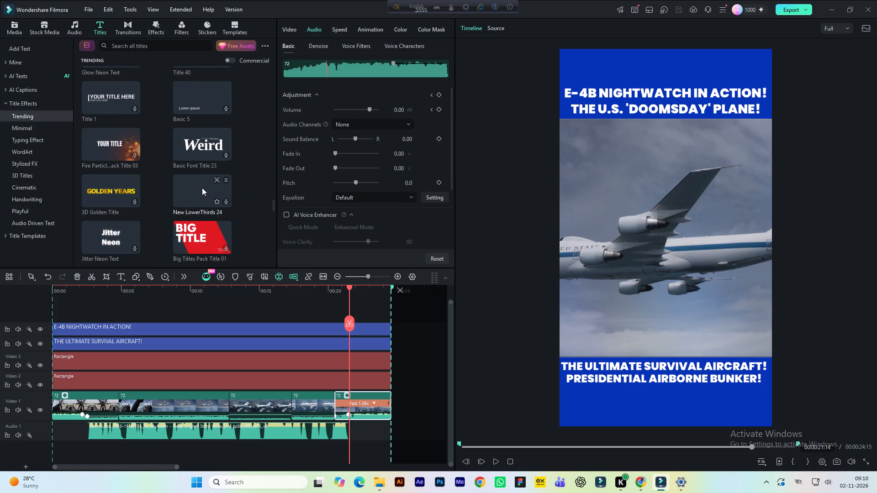
scroll(202, 188, down, 1)
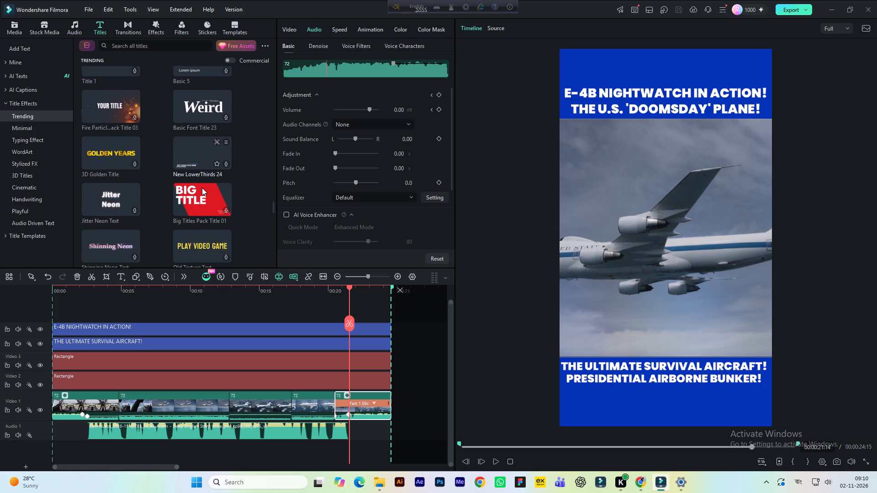
scroll(202, 188, down, 3)
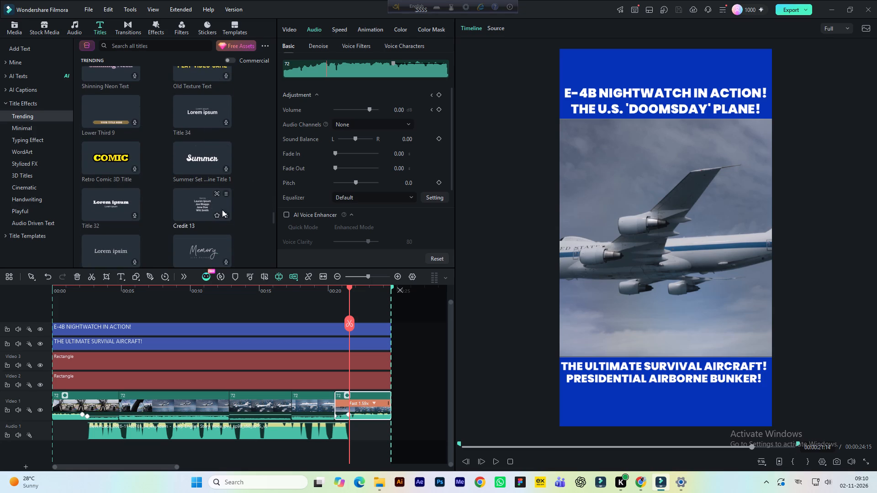
scroll(259, 199, down, 2)
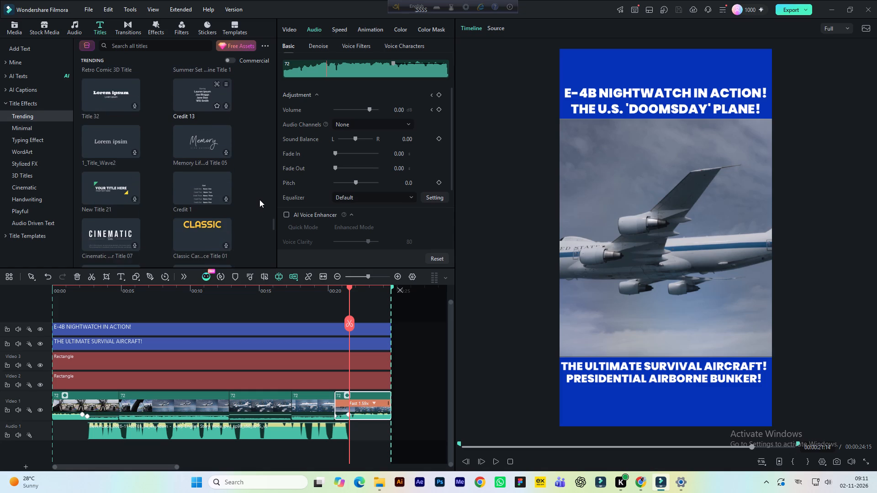
scroll(259, 199, down, 3)
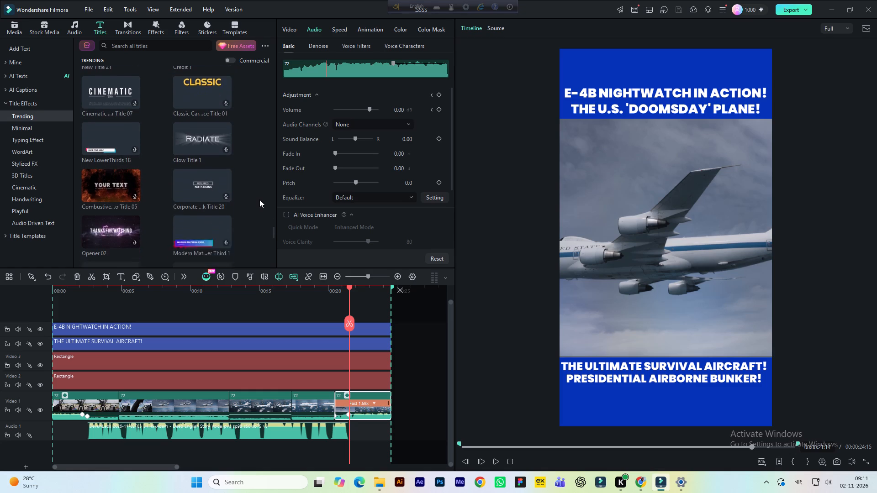
scroll(259, 199, up, 7)
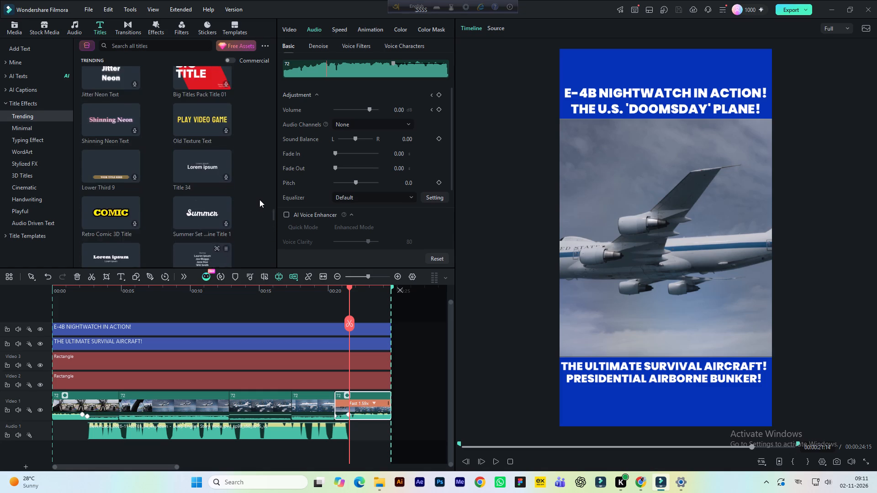
scroll(259, 199, up, 4)
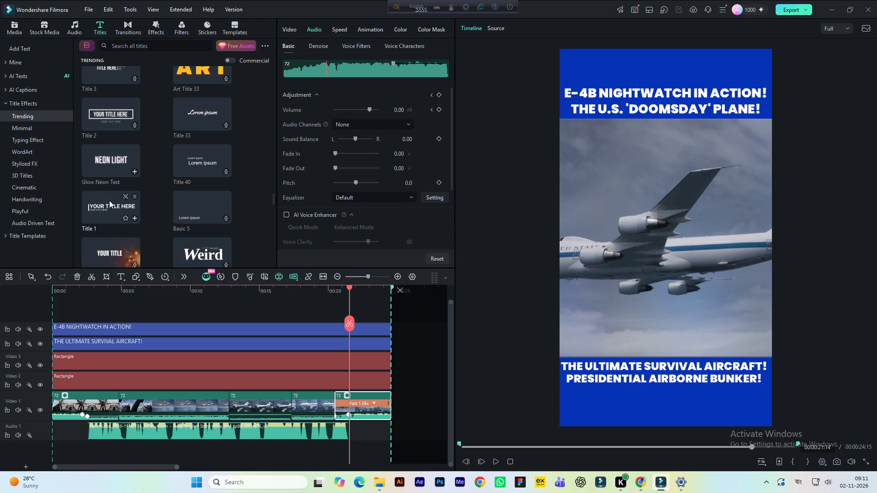
Add the Title 1 effect on a new track above the existing titles, starting at about 3 seconds, and preview its animation.
drag(102, 203, 92, 299)
click(110, 294)
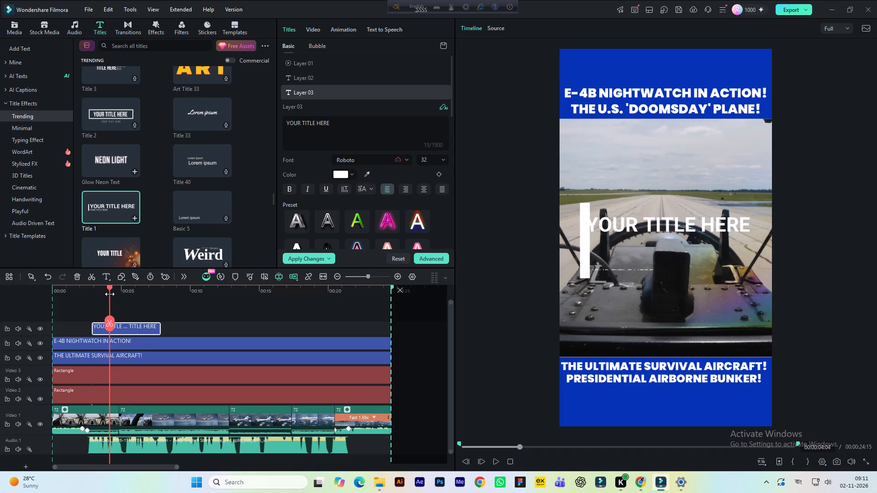
key(space)
key(space)
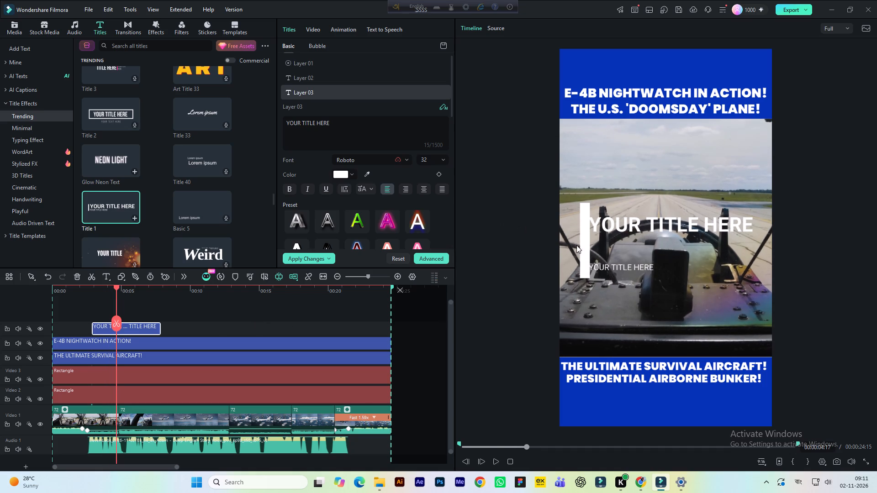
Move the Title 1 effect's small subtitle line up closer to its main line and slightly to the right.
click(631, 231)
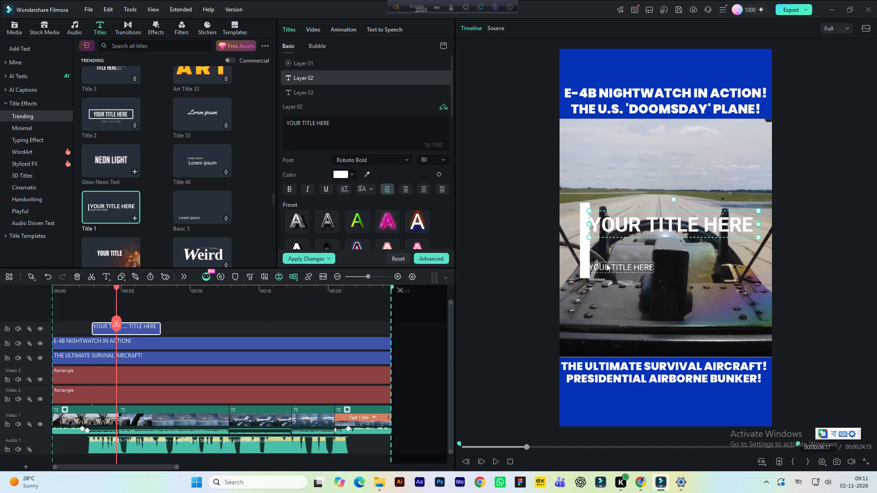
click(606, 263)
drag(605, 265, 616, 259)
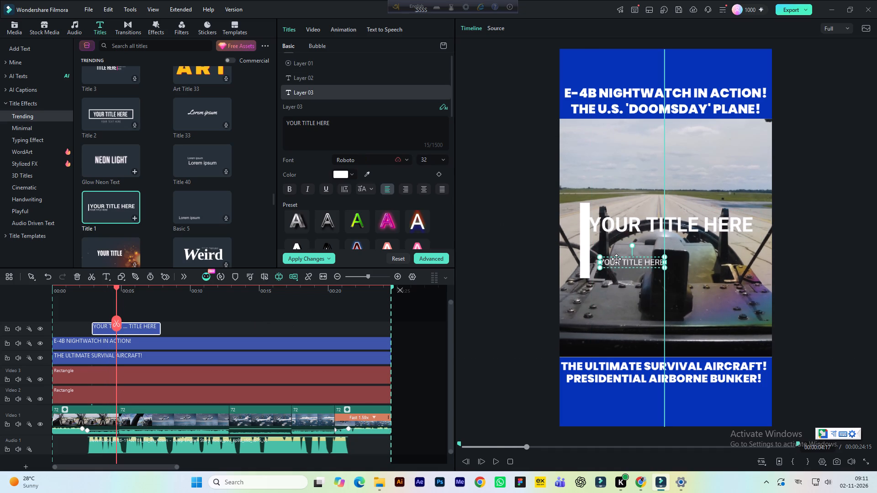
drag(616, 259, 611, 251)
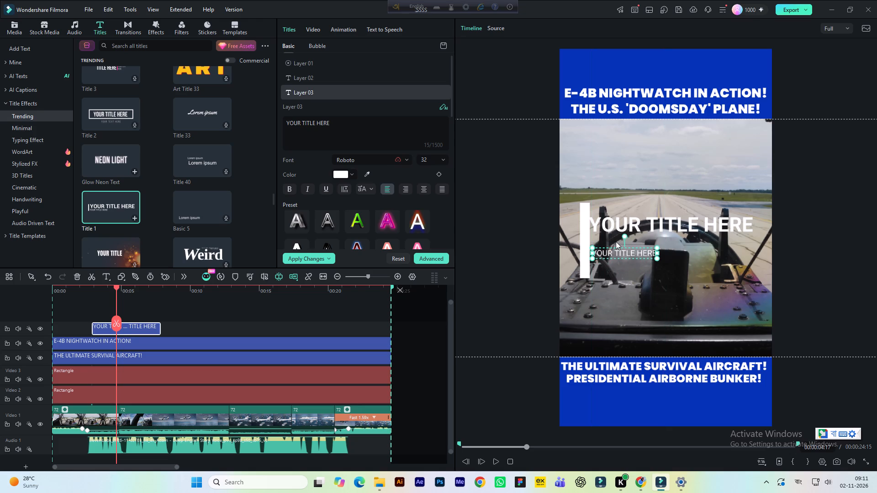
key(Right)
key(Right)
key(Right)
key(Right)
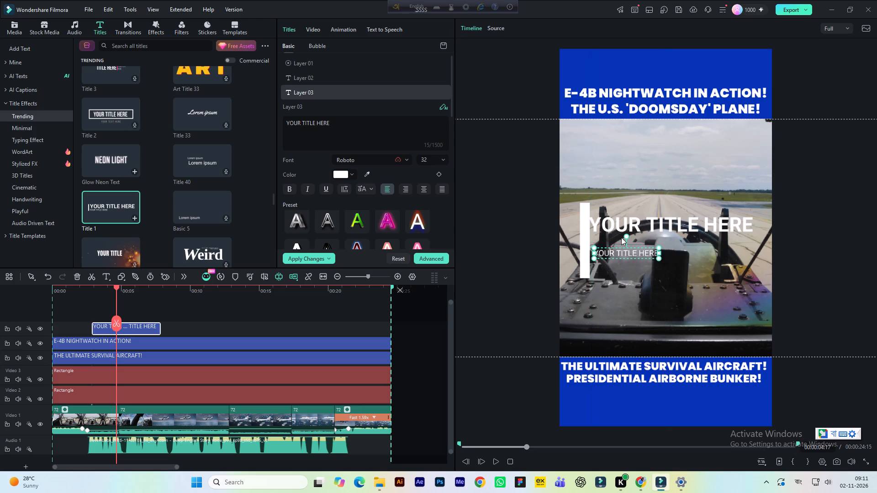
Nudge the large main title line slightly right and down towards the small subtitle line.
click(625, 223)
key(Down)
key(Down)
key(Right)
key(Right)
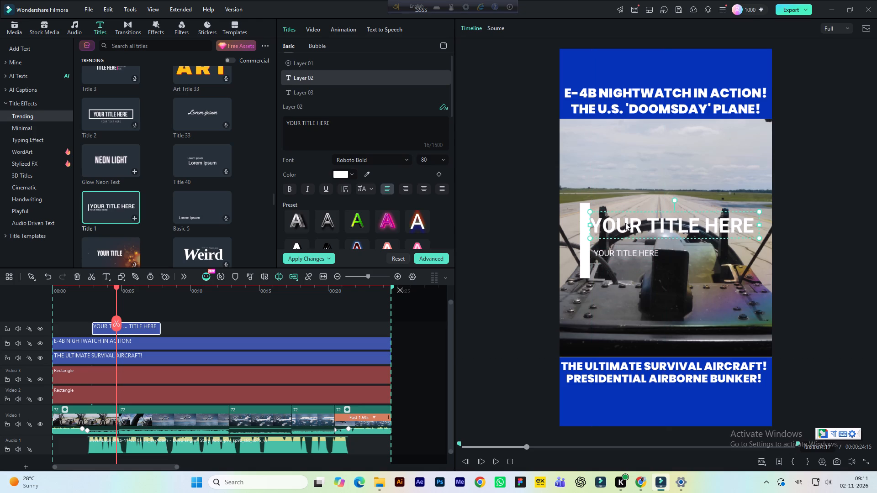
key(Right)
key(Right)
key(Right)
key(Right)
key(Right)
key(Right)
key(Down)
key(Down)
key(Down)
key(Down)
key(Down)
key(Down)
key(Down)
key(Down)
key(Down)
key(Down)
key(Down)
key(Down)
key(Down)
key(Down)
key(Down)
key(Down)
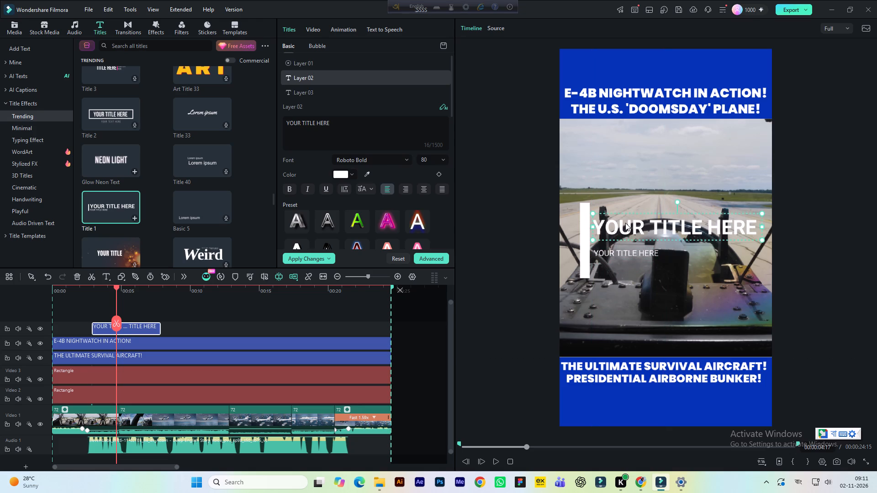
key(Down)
Make the title's white vertical bar narrower and shorter, ending just above the middle of the frame.
click(587, 247)
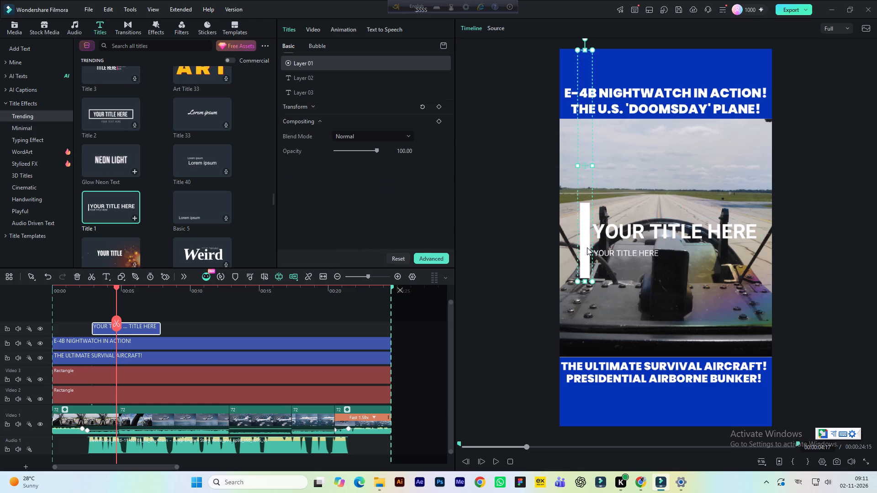
drag(592, 167, 589, 167)
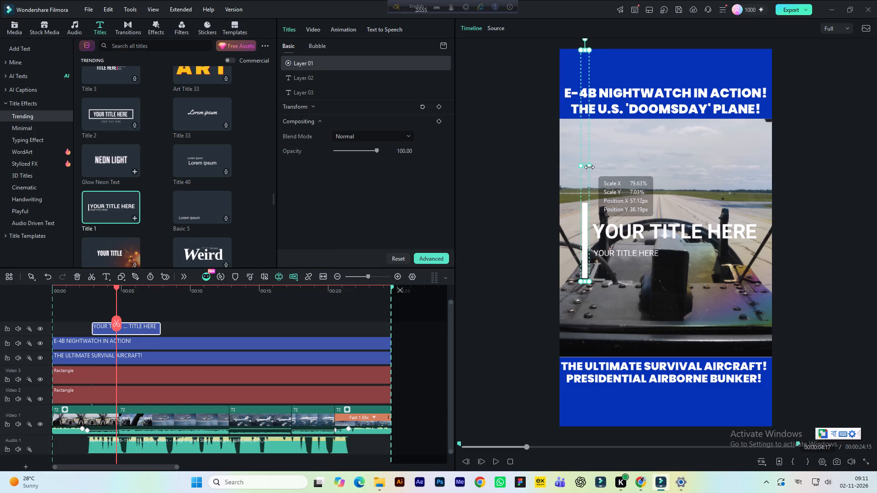
drag(589, 167, 588, 168)
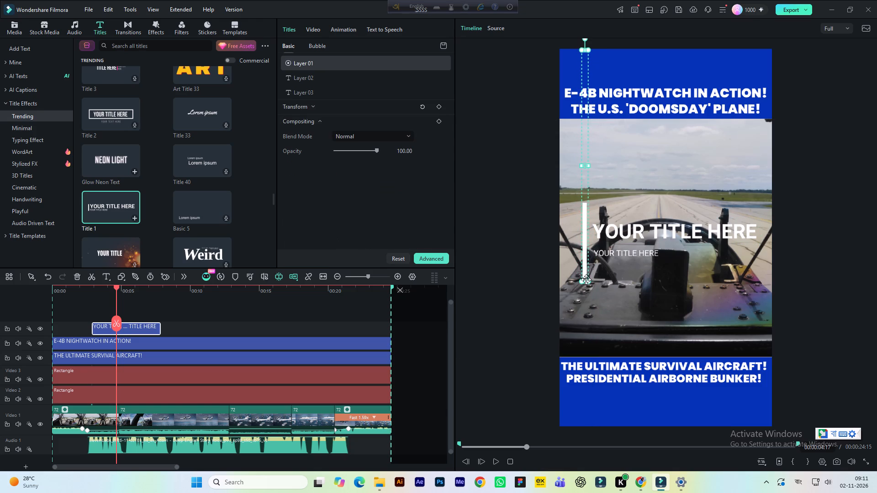
drag(586, 282, 584, 241)
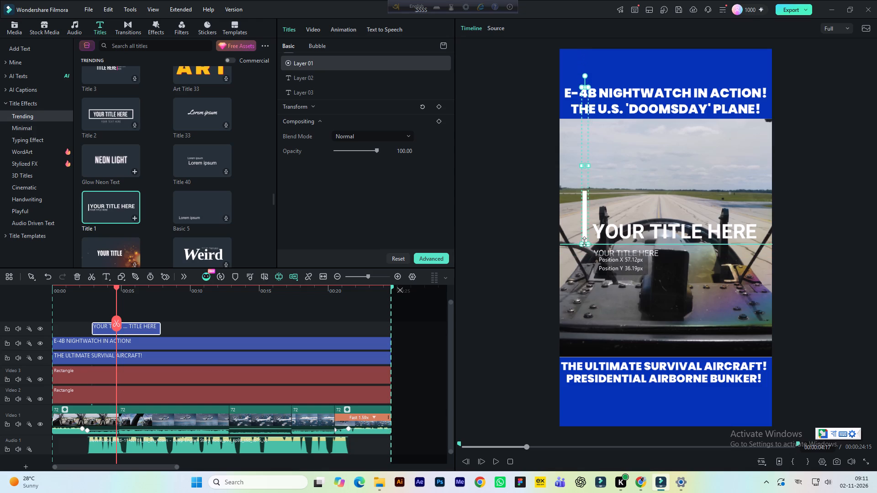
drag(584, 241, 584, 232)
Move the main title line up beside the shortened white bar and scale it down to font size 64.
click(618, 238)
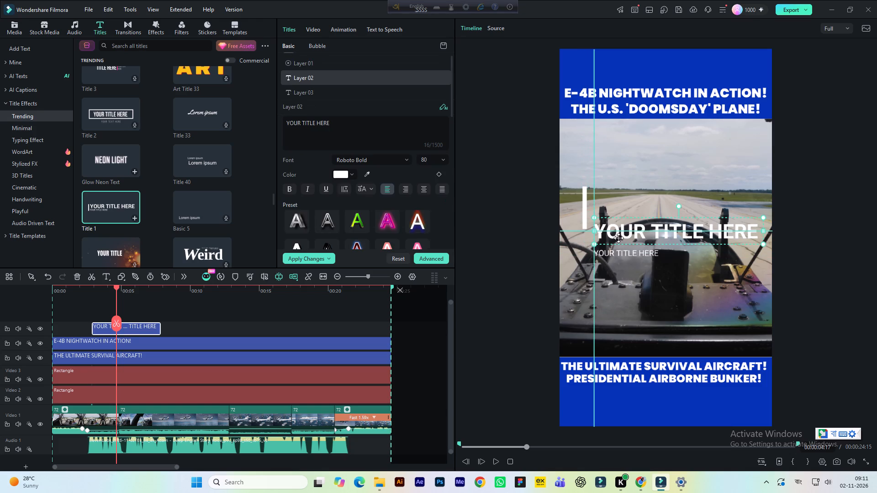
drag(620, 238, 616, 208)
drag(758, 214, 753, 213)
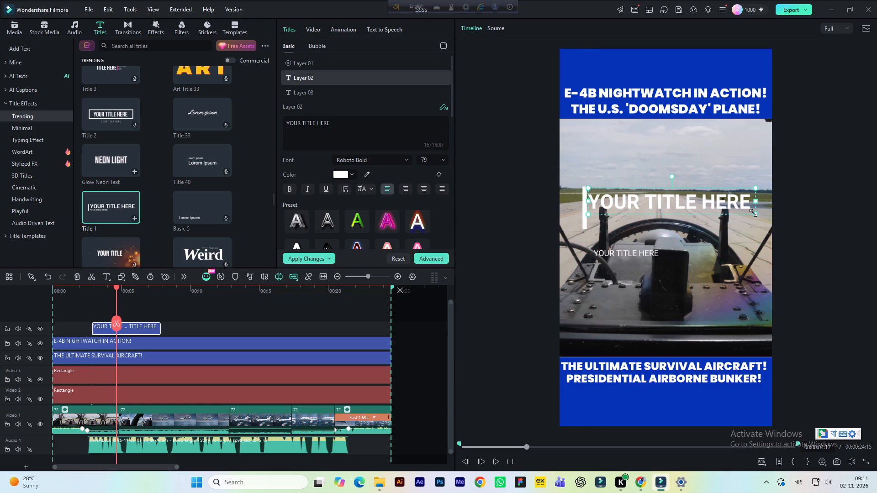
drag(753, 213, 721, 202)
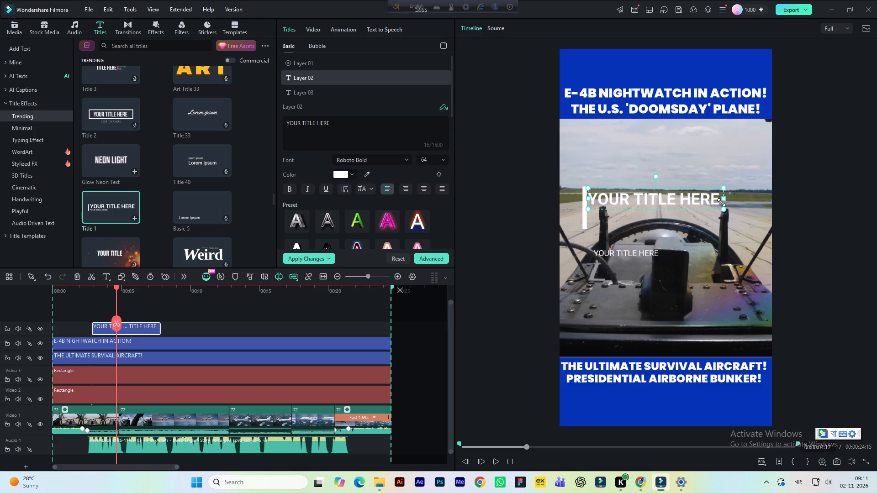
drag(721, 202, 724, 203)
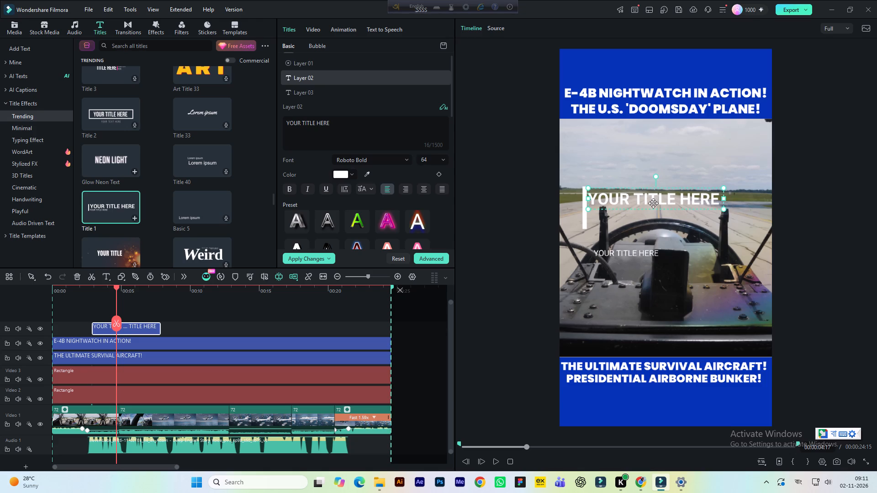
click(653, 203)
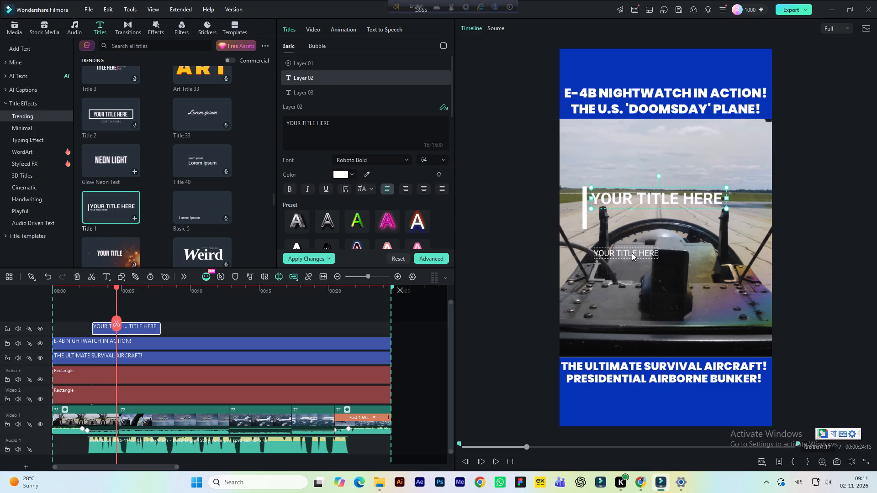
Move the small subtitle line up directly beneath the main title line, near its left edge.
click(632, 252)
drag(628, 254, 631, 219)
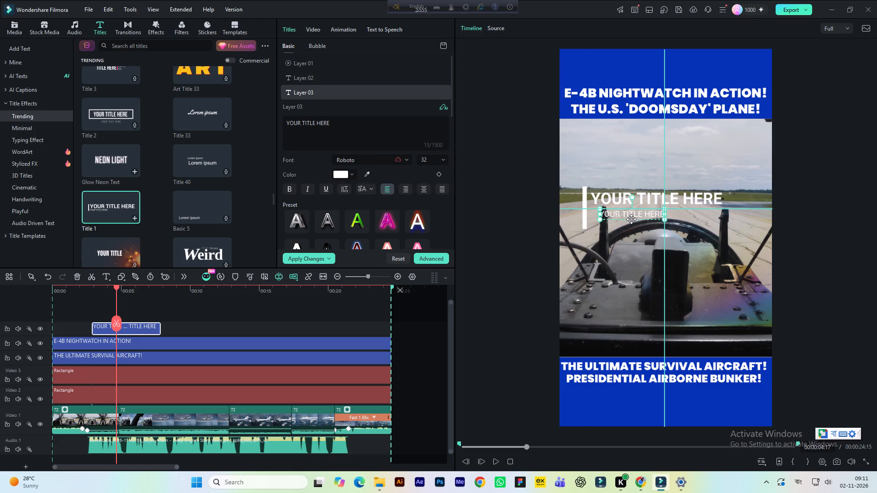
drag(631, 219, 626, 219)
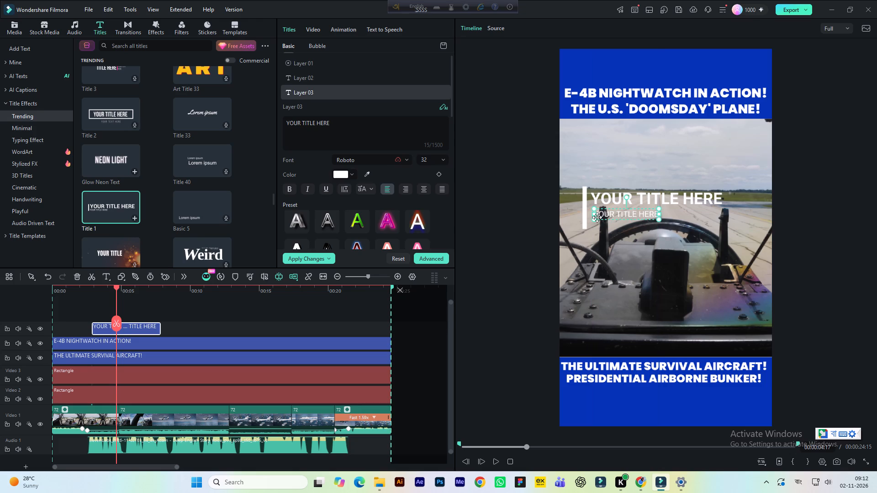
Shorten the white vertical bar to match the height of the two text lines and make it slightly thinner.
click(582, 213)
drag(585, 232, 586, 223)
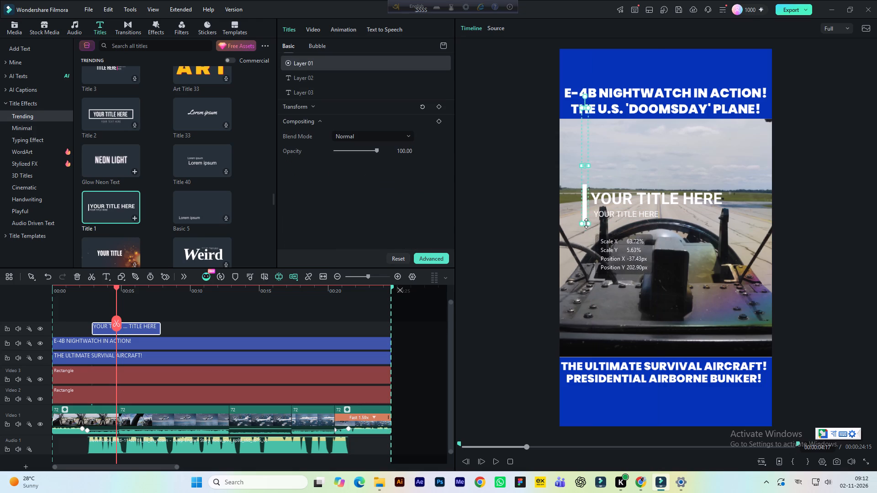
drag(586, 223, 586, 221)
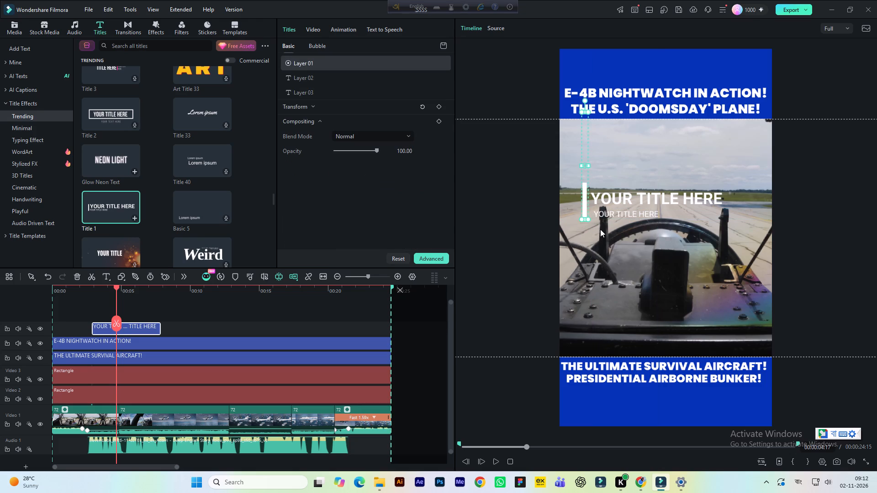
click(589, 168)
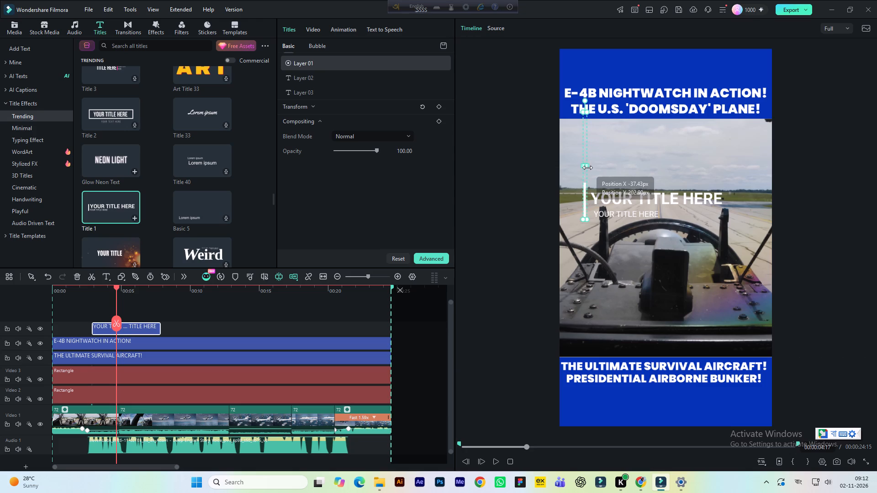
Raise the main title line slightly to fit the top of the white bar and clear the subtitle line.
click(608, 203)
drag(610, 203, 610, 202)
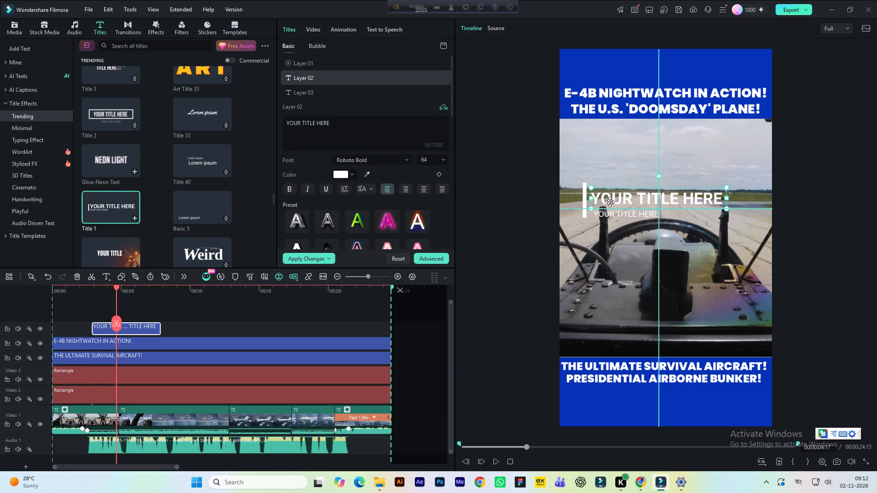
drag(610, 202, 609, 198)
key(Up)
key(Up)
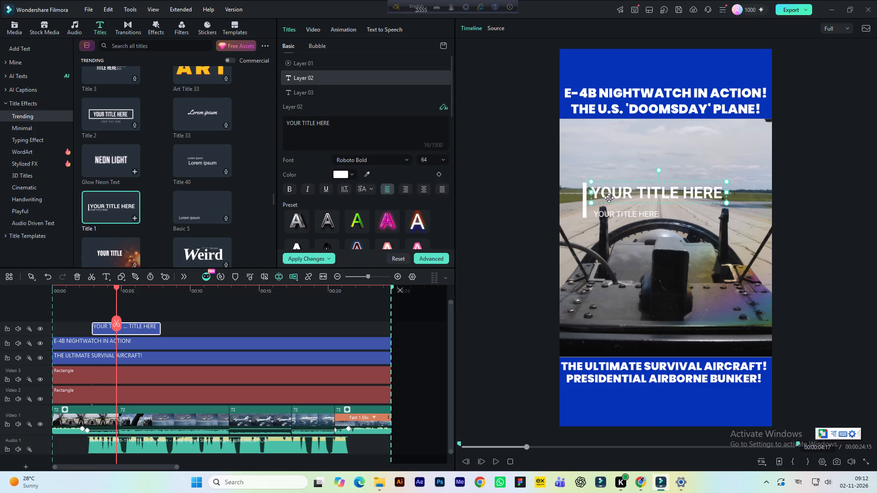
Nudge the main title line slightly down and left, closer to the white vertical bar.
key(Up)
key(Down)
key(Down)
key(Down)
key(Left)
key(Left)
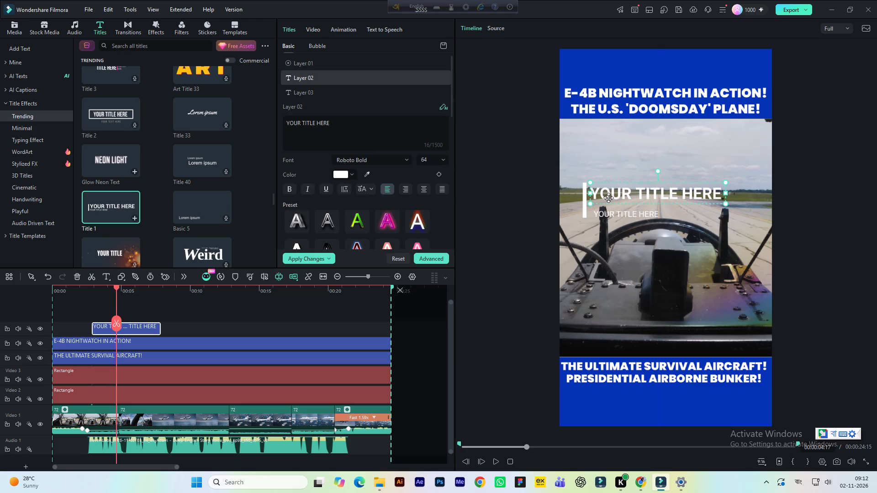
Nudge the small subtitle line up so it sits closer beneath the main title line.
click(604, 213)
key(Up)
key(Up)
key(Up)
key(Up)
key(Up)
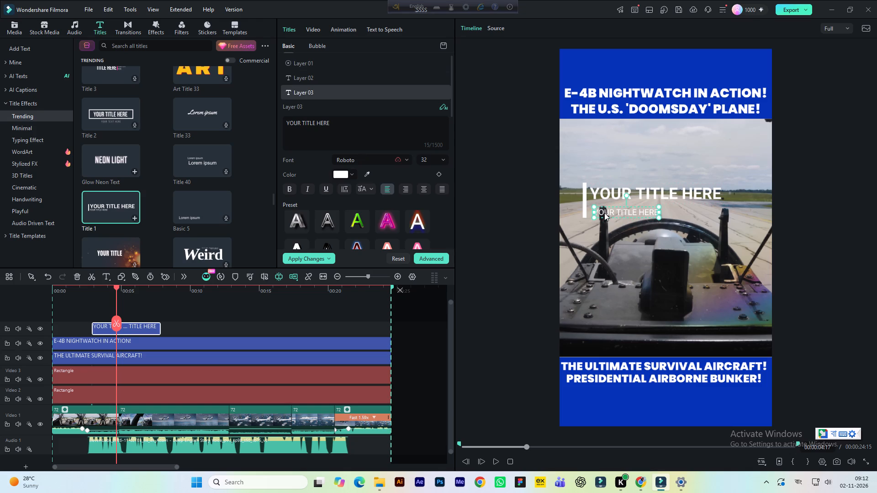
key(Left)
key(Up)
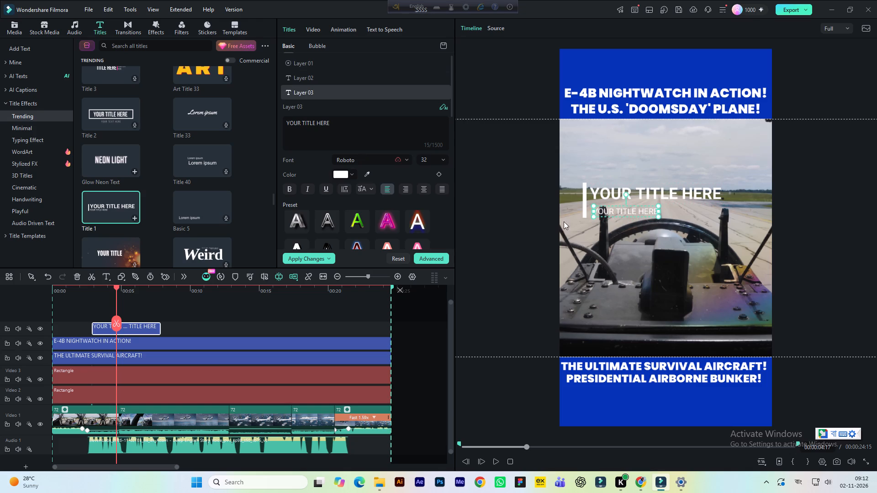
click(509, 214)
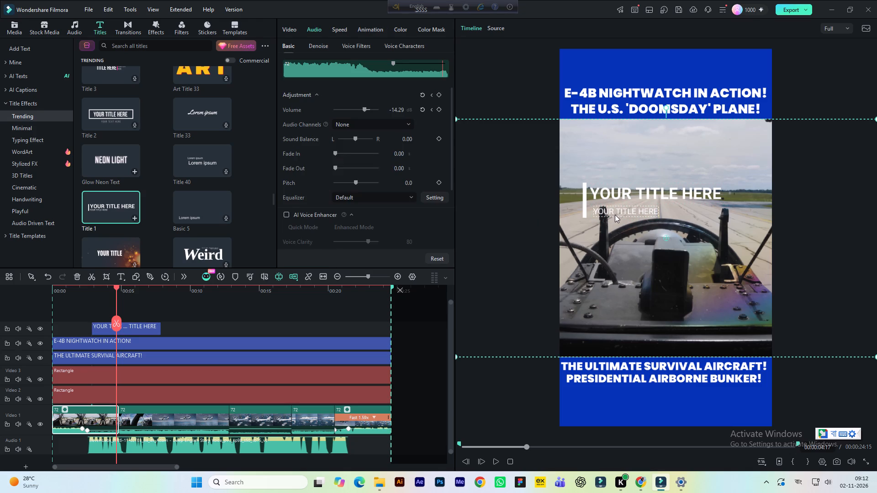
Nudge the subtitle line slightly further up and left to align its left edge with the main title line.
click(615, 215)
key(Up)
key(Up)
key(Left)
key(Left)
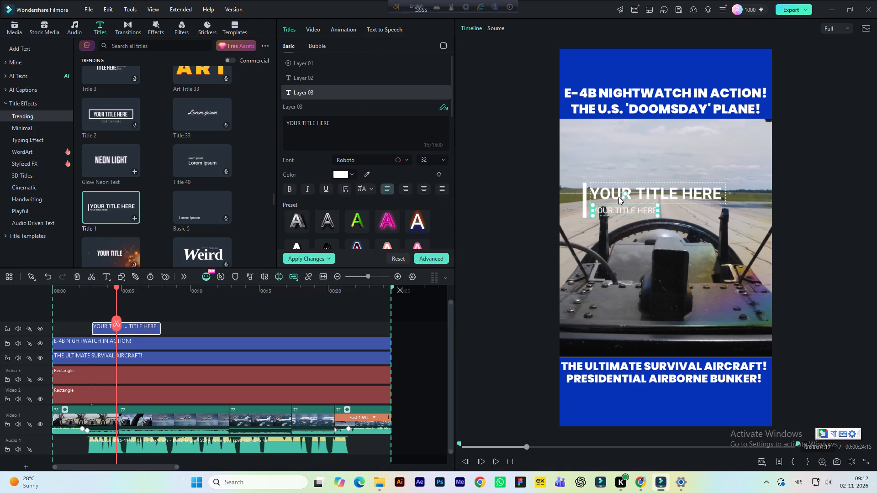
ctrl+click(618, 196)
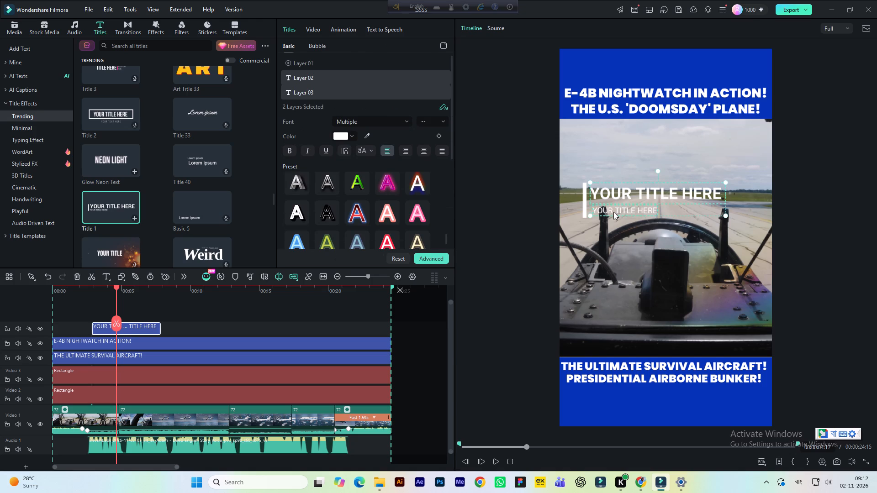
click(538, 212)
click(602, 213)
key(Left)
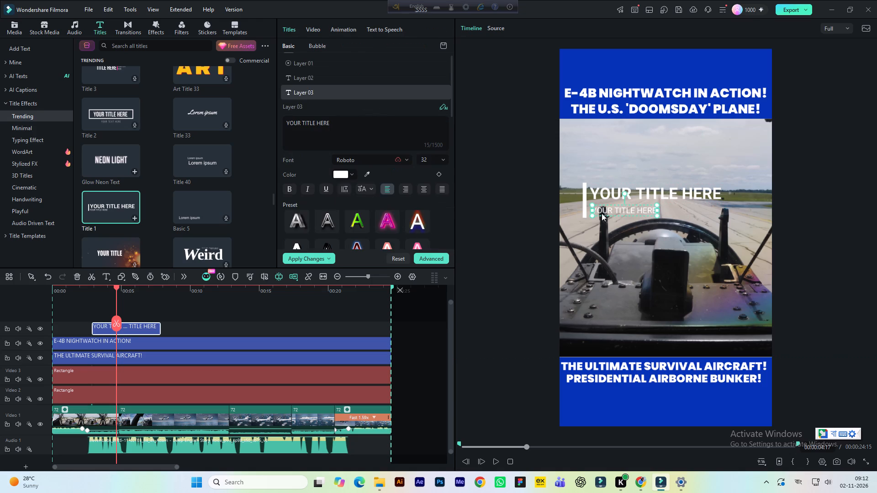
key(Left)
Nudge both text lines together slightly up and left toward the white bar, and save the project.
ctrl+click(602, 199)
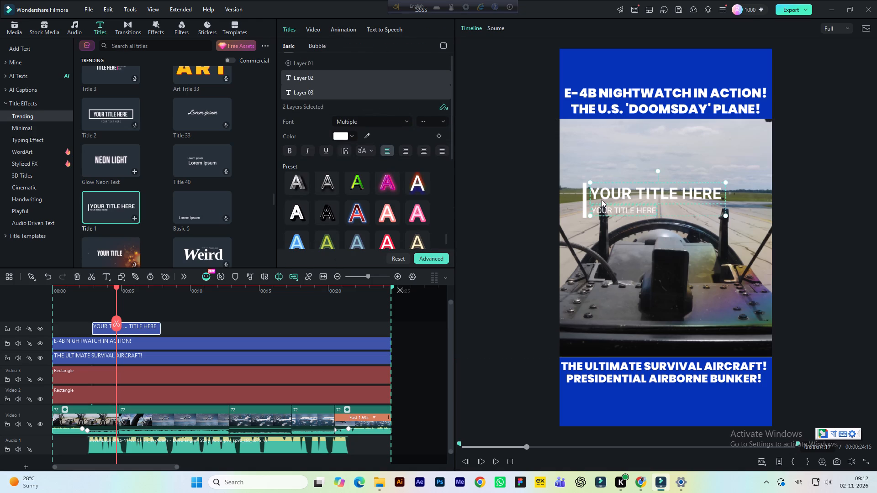
key(Up)
key(Left)
key(Left)
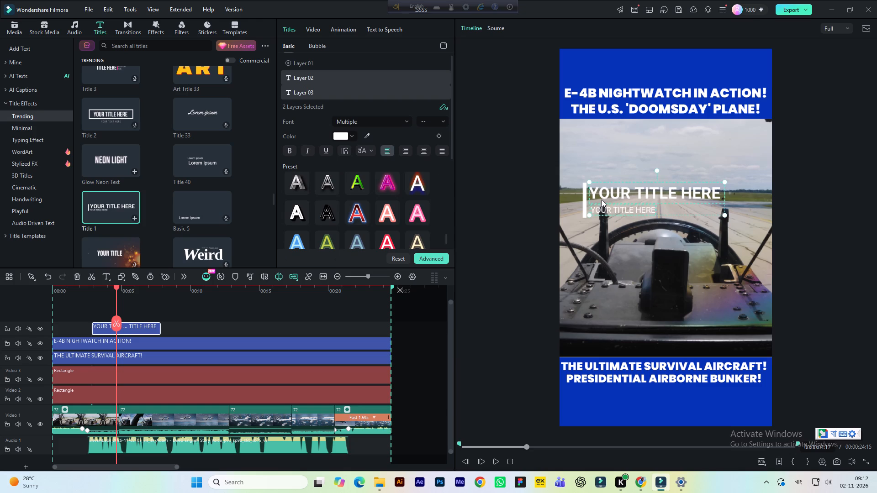
click(521, 187)
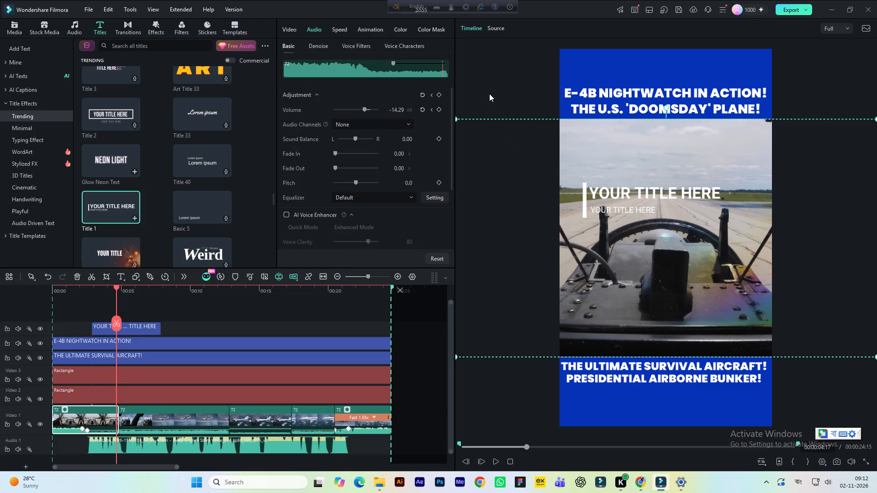
click(489, 94)
key(ctrl+s)
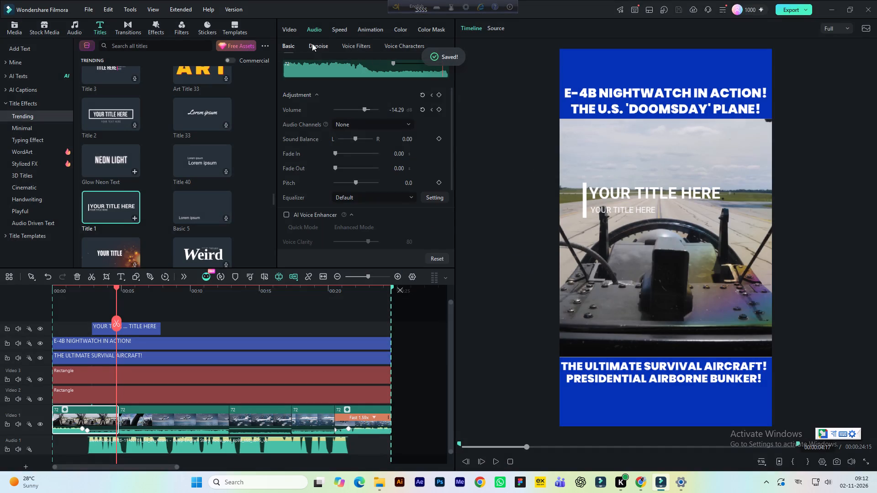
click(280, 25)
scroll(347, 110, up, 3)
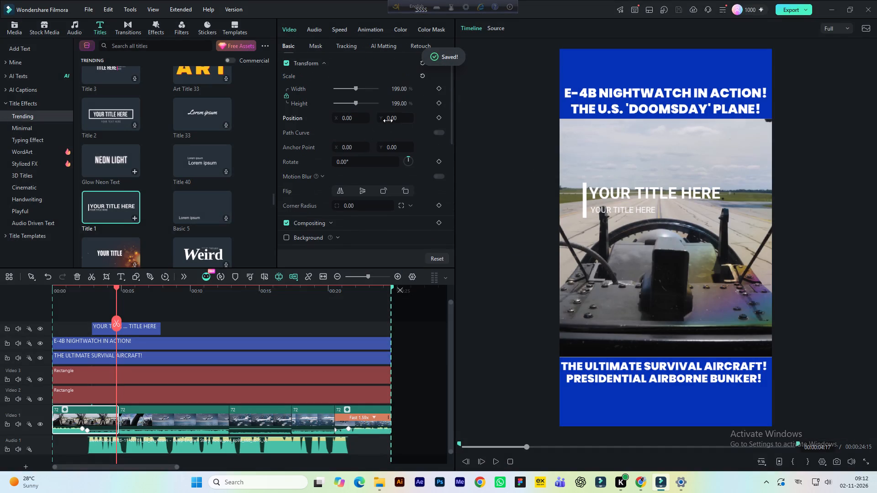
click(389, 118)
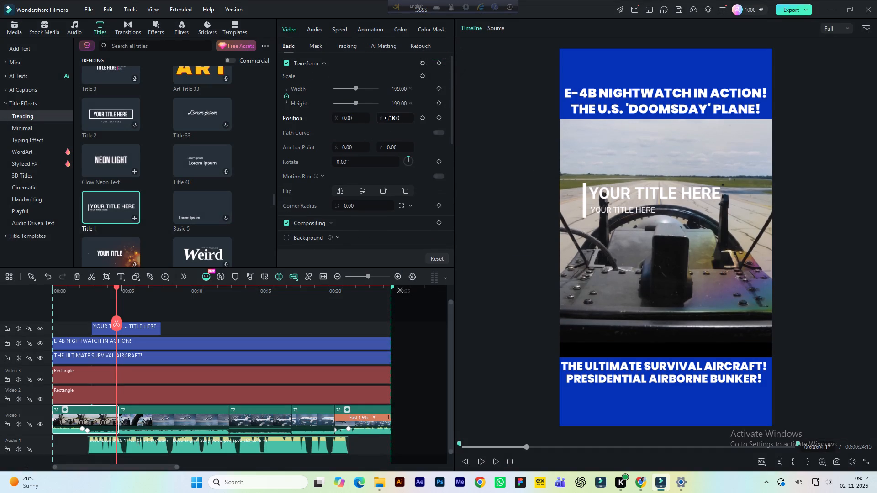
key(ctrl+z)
Position the whole Title 1 overlay low over the footage at X -40 and Y -508.
click(132, 328)
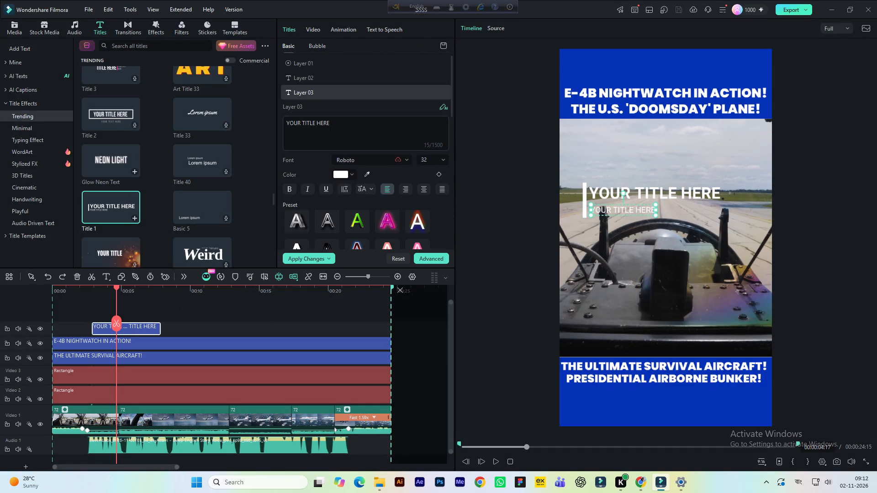
click(315, 33)
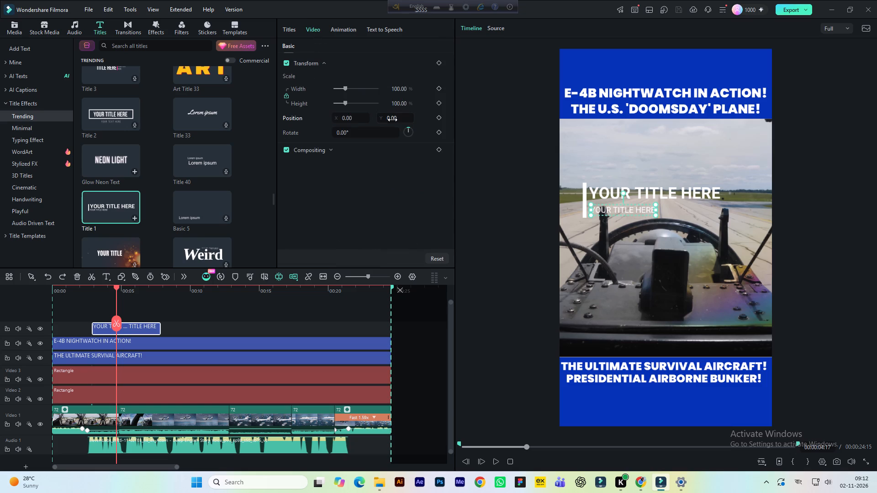
click(390, 120)
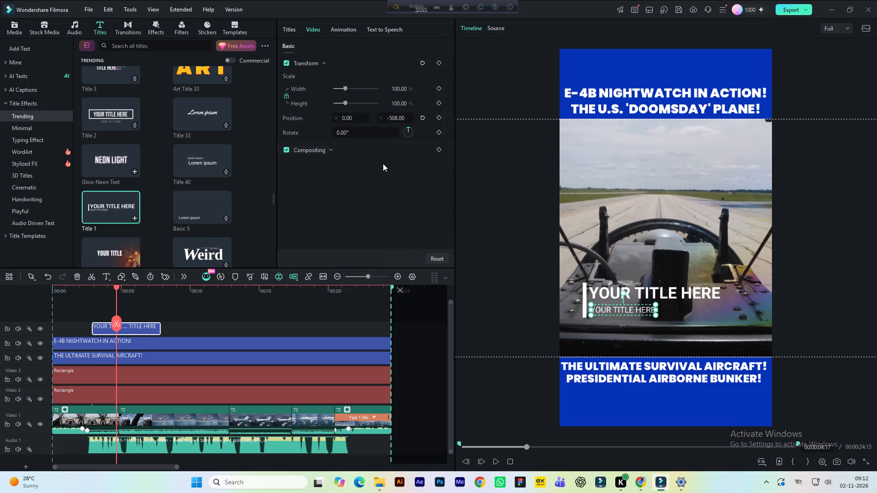
click(346, 119)
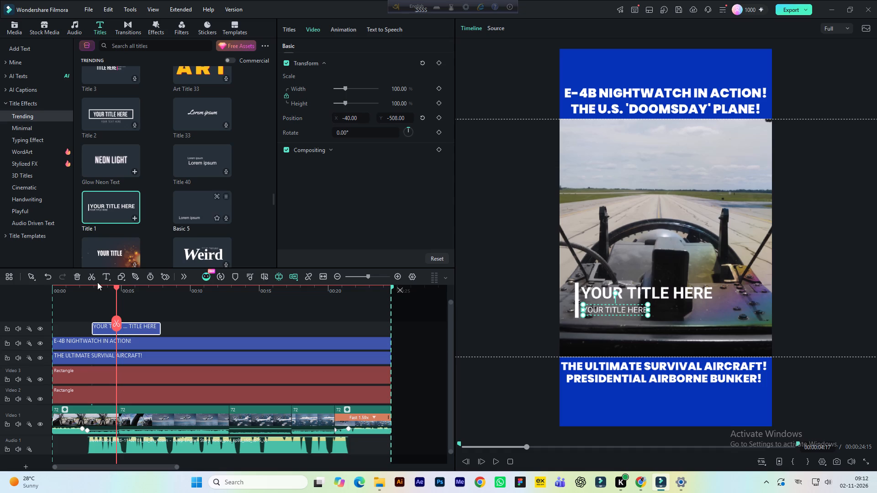
click(75, 290)
key(space)
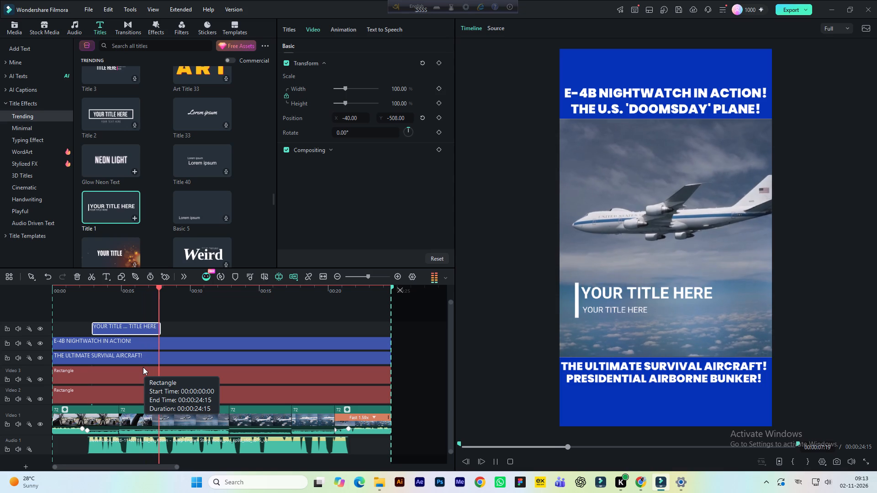
key(space)
drag(119, 328, 161, 331)
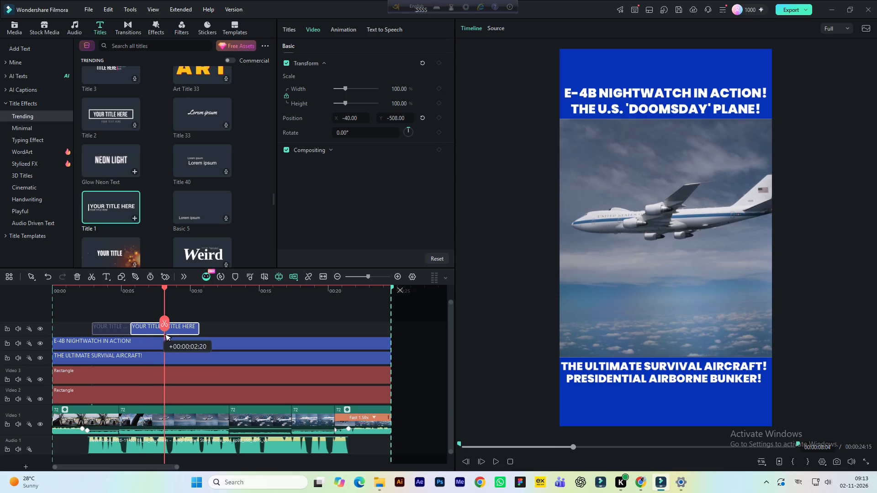
drag(161, 331, 165, 331)
click(122, 294)
key(space)
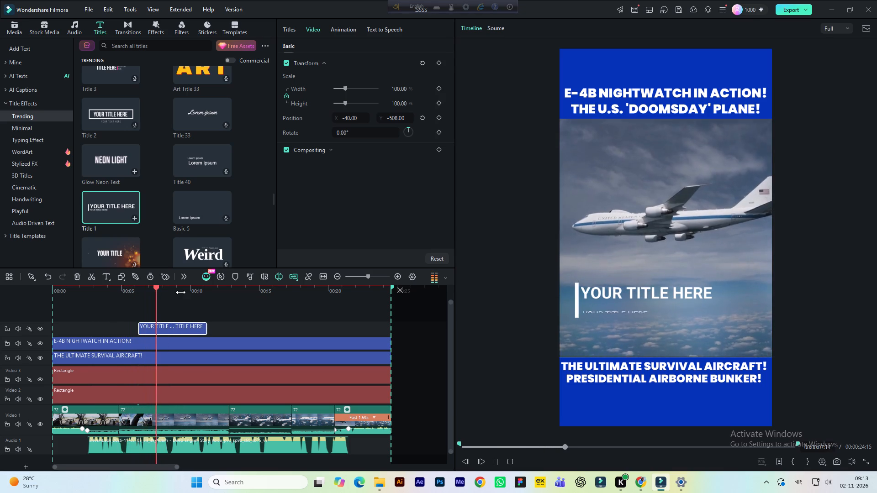
key(space)
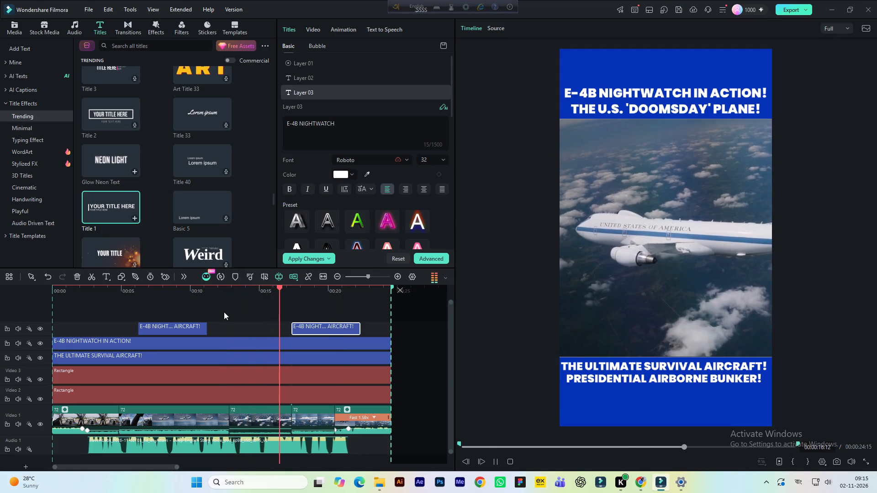
key(space)
drag(326, 328, 317, 327)
click(275, 295)
key(space)
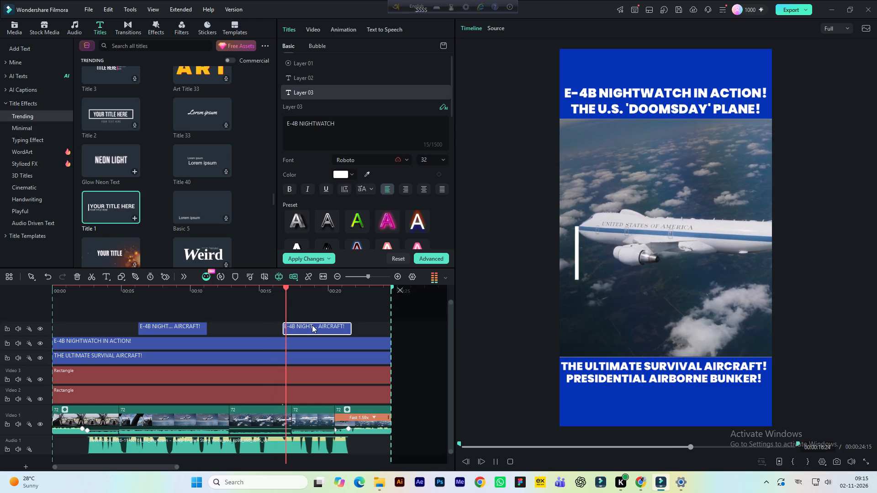
key(space)
Replace the duplicated title's "SURVIVAL AIRCRAFT!" with "NATIONAL AIRBORNE COMMAND CENTER!", breaking it onto two lines after "AIRBORNE".
click(321, 328)
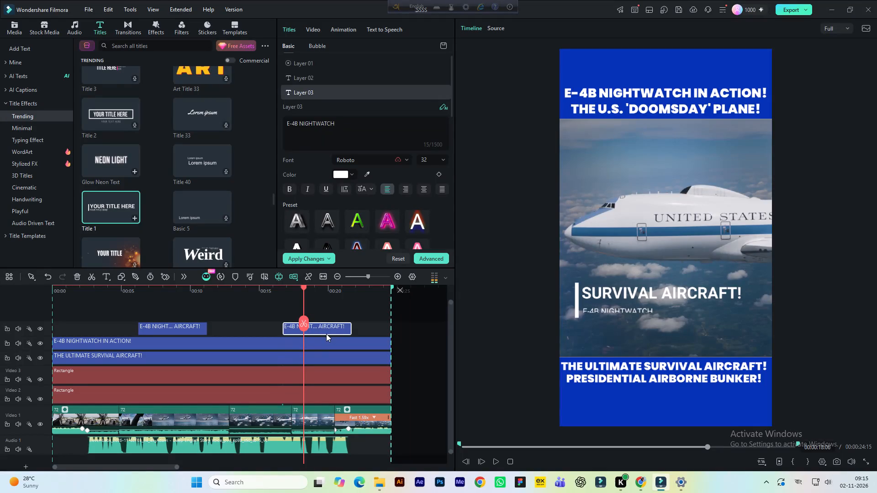
click(308, 73)
drag(349, 123, 264, 117)
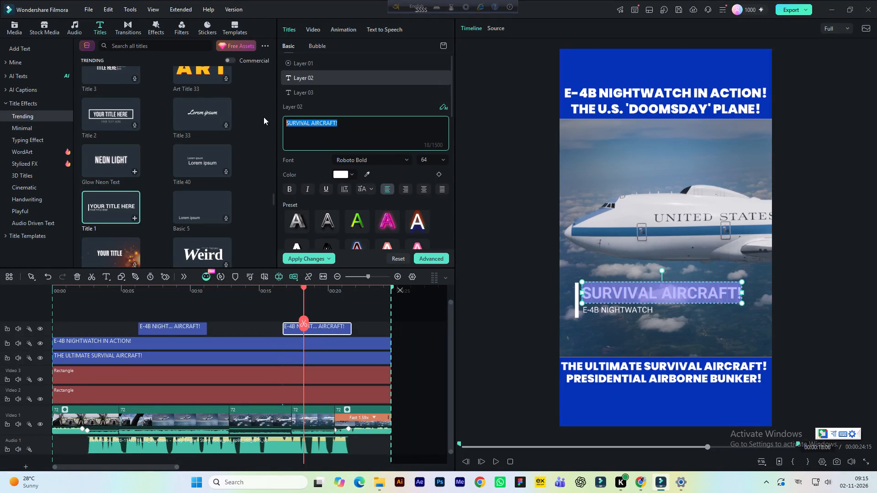
key(ctrl+v)
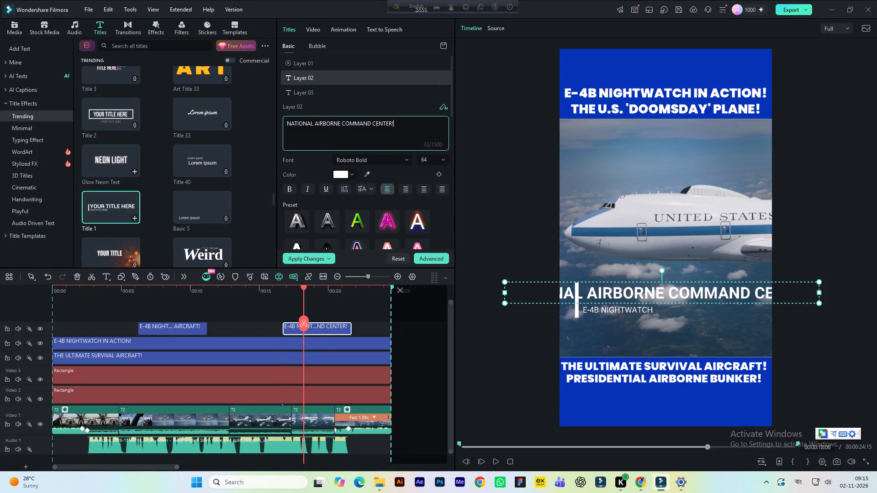
click(343, 125)
key(Return)
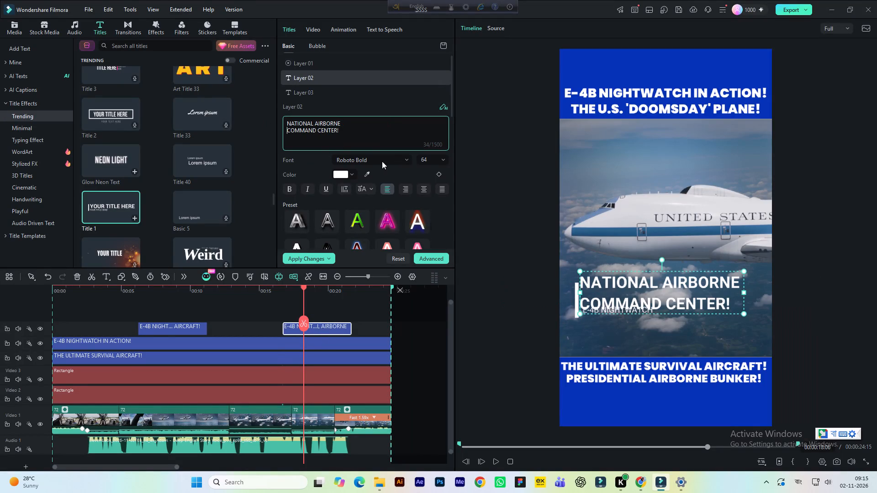
Stretch the title's vertical white bar slightly taller and nudge it upward and slightly left, beside the two-line heading.
click(576, 300)
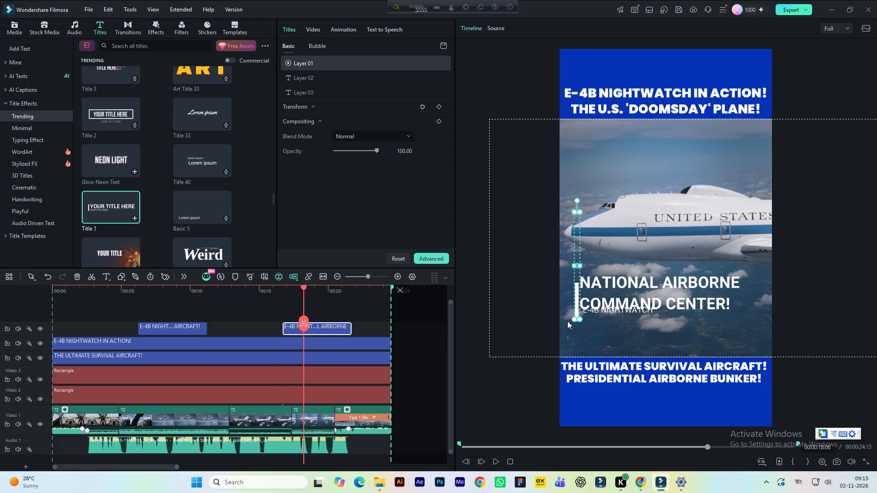
drag(578, 320, 577, 325)
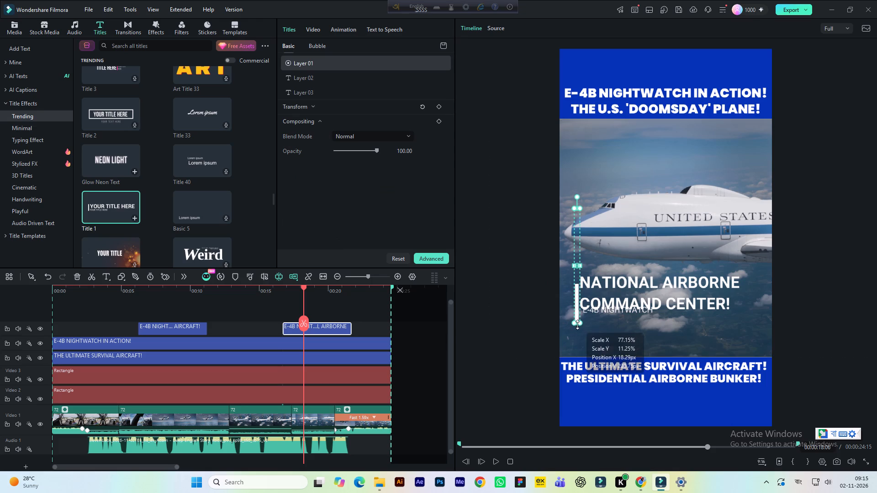
drag(577, 325, 577, 326)
key(Up)
key(Up)
key(Up)
key(Up)
key(Up)
key(Up)
key(Up)
key(Up)
key(Up)
key(Up)
key(Up)
key(Up)
key(Up)
key(Up)
key(Up)
key(Up)
key(Up)
key(Up)
key(Up)
key(Up)
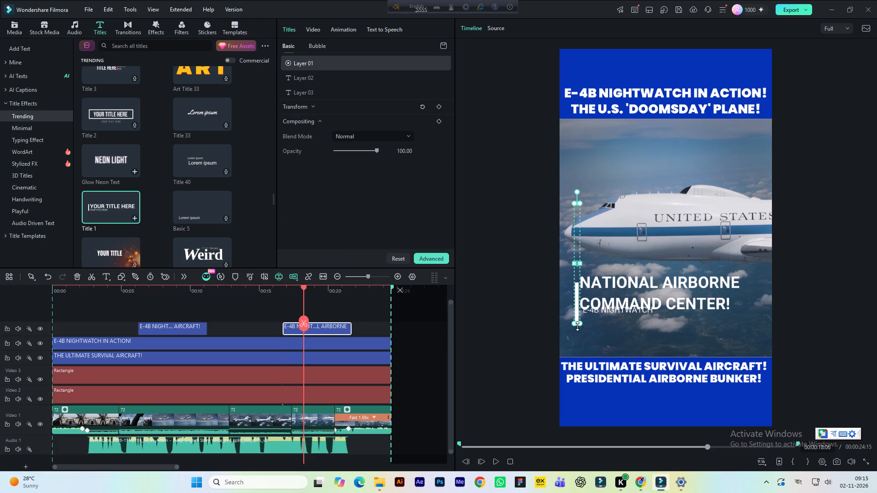
key(Up)
key(Up)
key(Up)
key(Up)
key(Up)
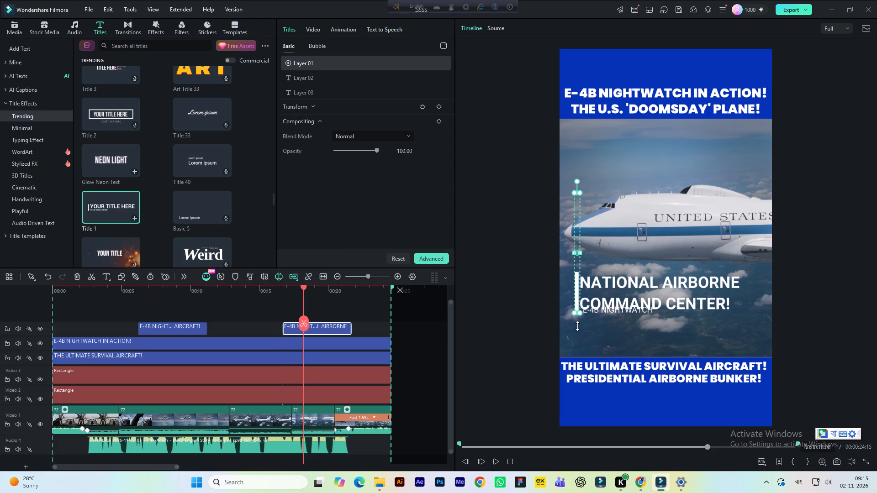
key(Down)
key(Down)
key(Left)
key(Left)
key(Left)
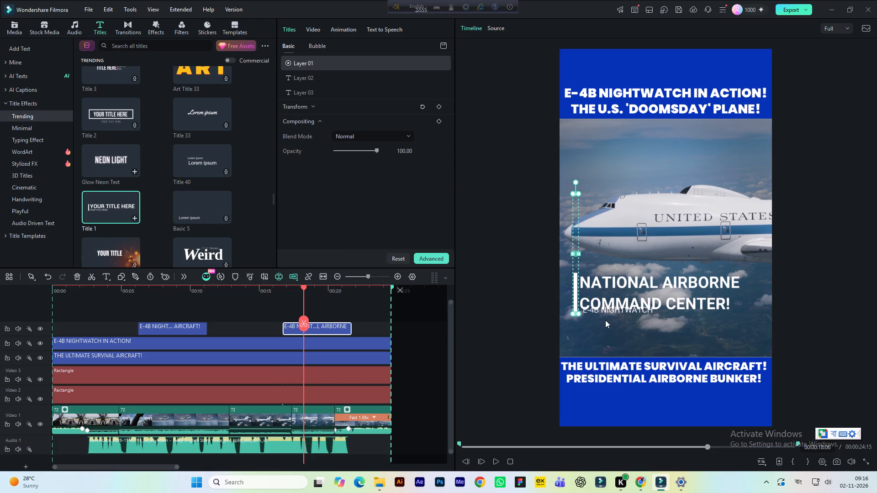
Nudge the "NATIONAL AIRBORNE COMMAND CENTER!" heading slightly upward.
click(597, 285)
key(Up)
key(Up)
key(Up)
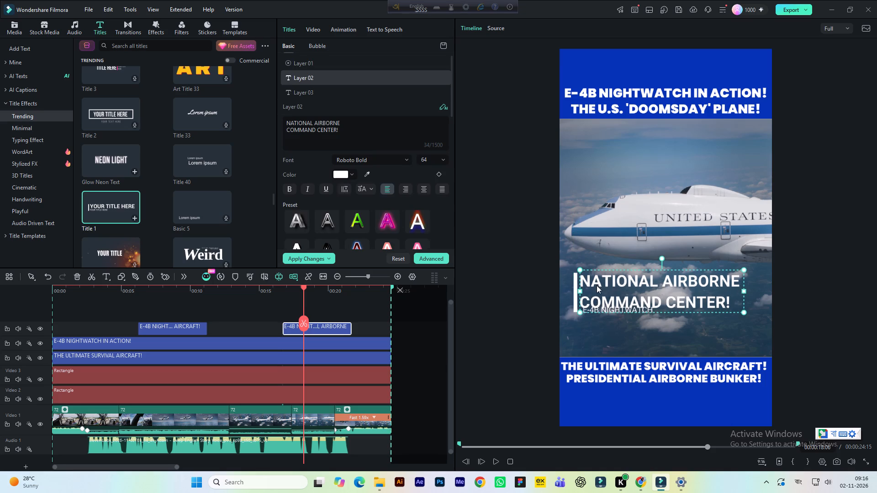
Stretch the vertical white bar taller again and nudge it upward to realign it with the heading.
click(574, 288)
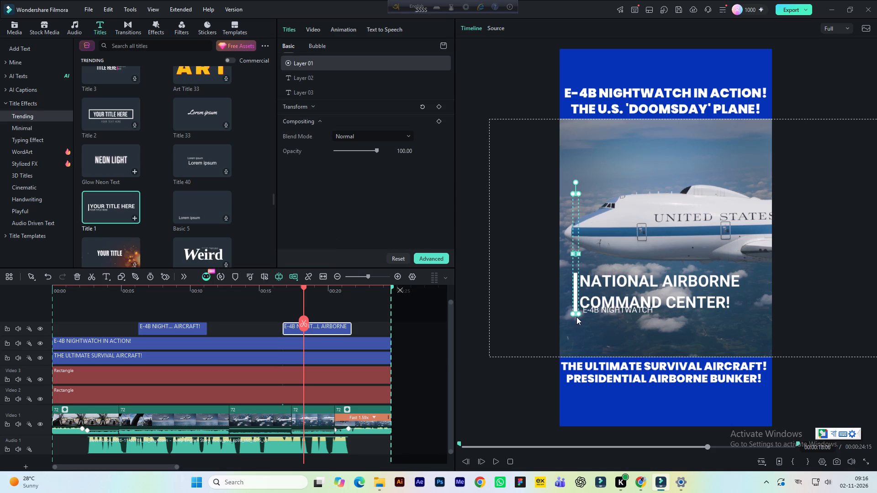
drag(575, 315, 575, 321)
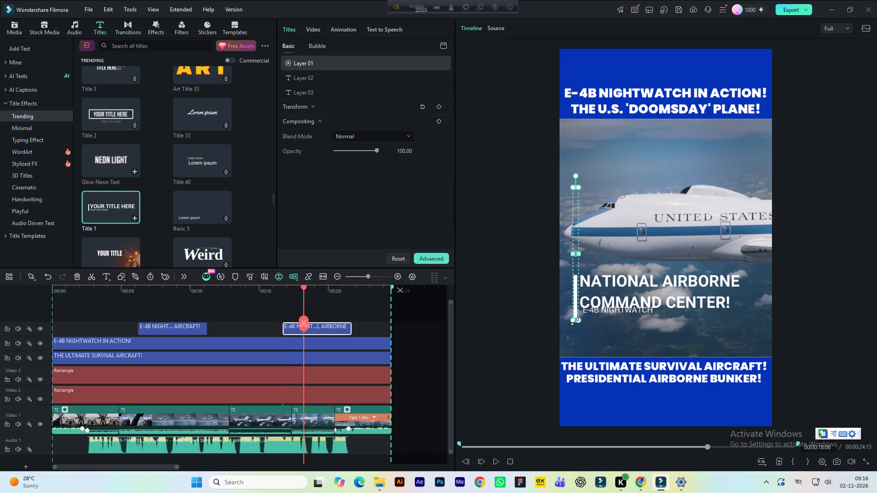
key(Up)
key(Up)
key(Up)
key(Up)
key(Up)
key(Up)
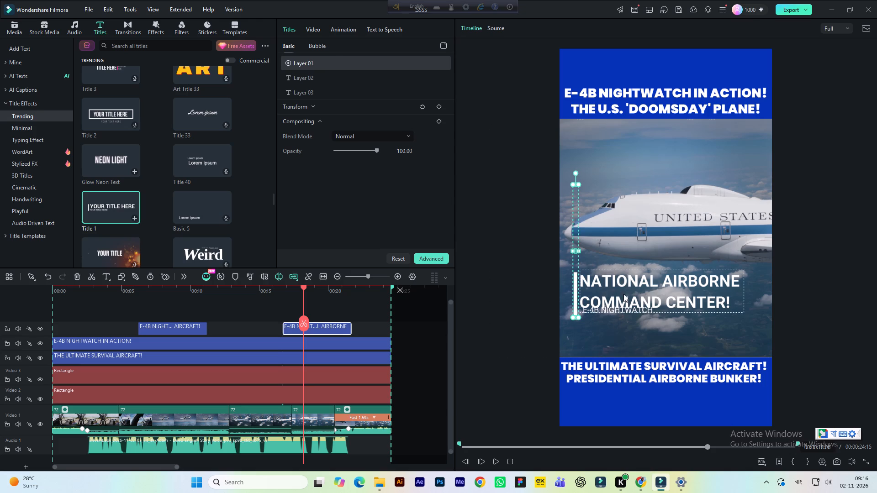
Nudge the two-line heading a little higher above the "E-4B NIGHTWATCH" subtitle.
click(629, 278)
key(Up)
key(Up)
key(Up)
key(Up)
key(Up)
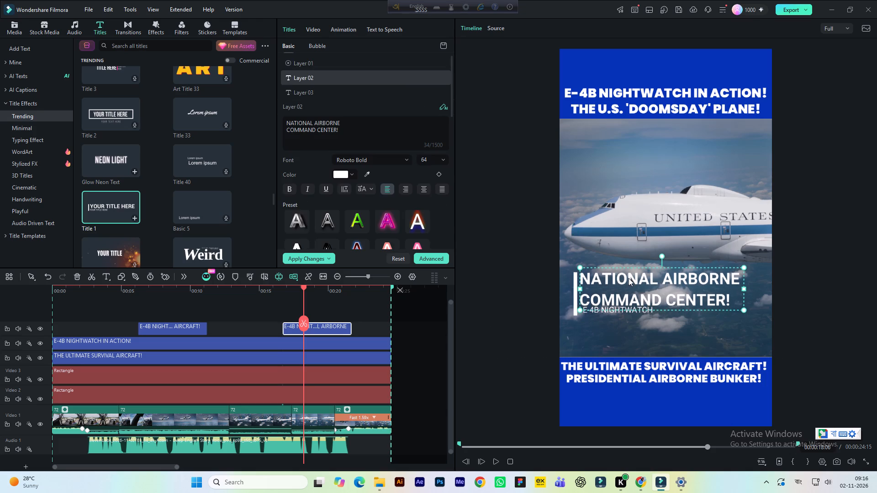
Lengthen the vertical white bar a little more and nudge it upward until its top meets the heading's upper edge.
click(577, 294)
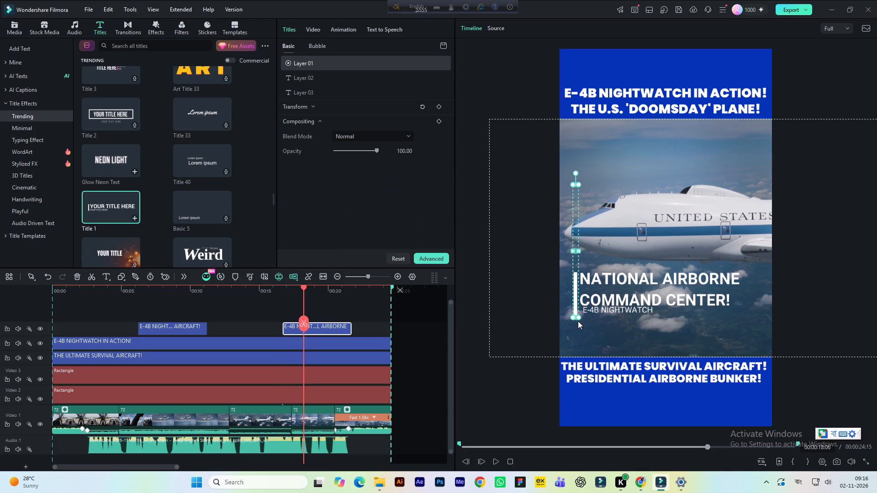
drag(577, 317, 576, 321)
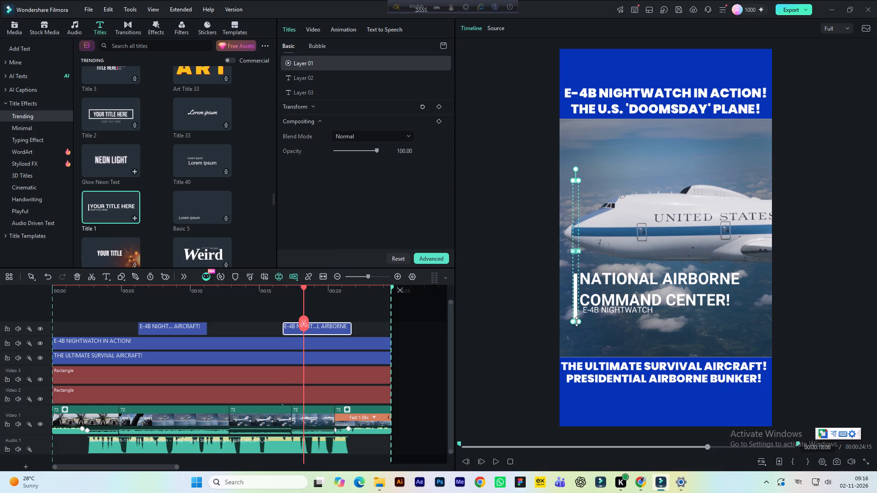
key(Up)
key(Up)
key(Up)
key(Up)
key(Up)
key(Up)
key(Up)
key(Up)
key(Up)
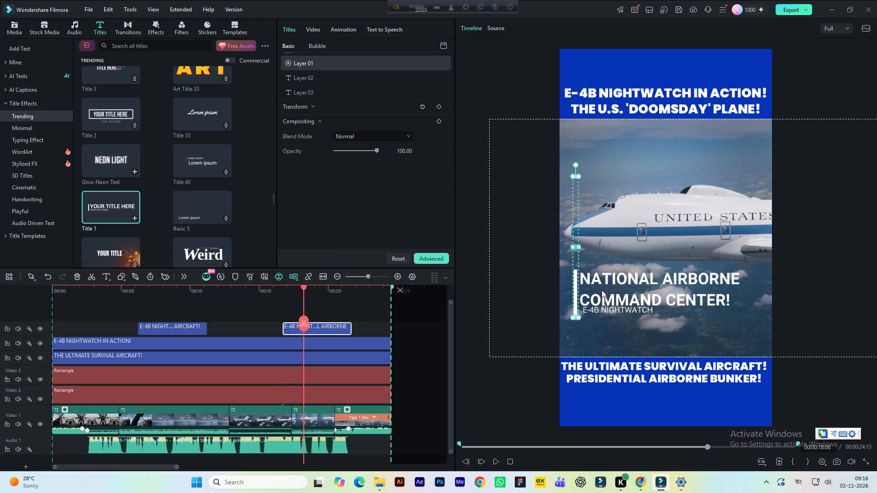
key(Up)
key(Up)
key(Up)
key(Up)
key(Up)
key(Up)
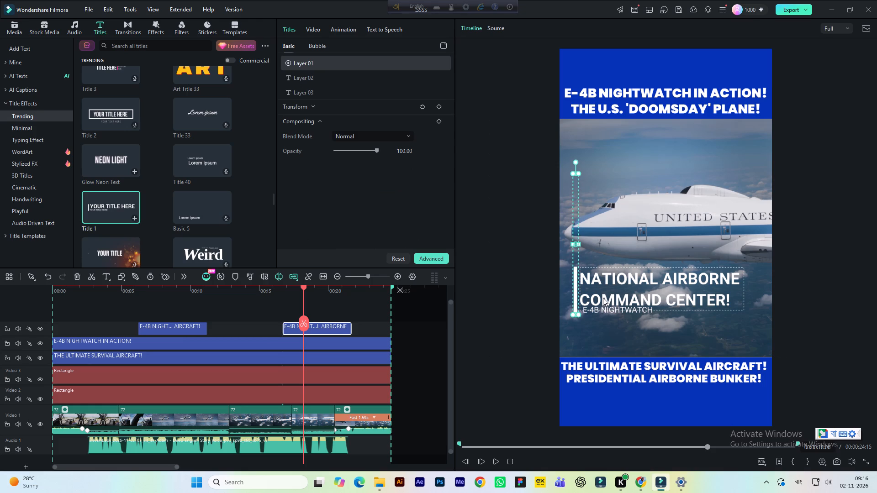
Nudge the two-line heading further upward to separate its second line from the "E-4B NIGHTWATCH" subtitle.
click(631, 286)
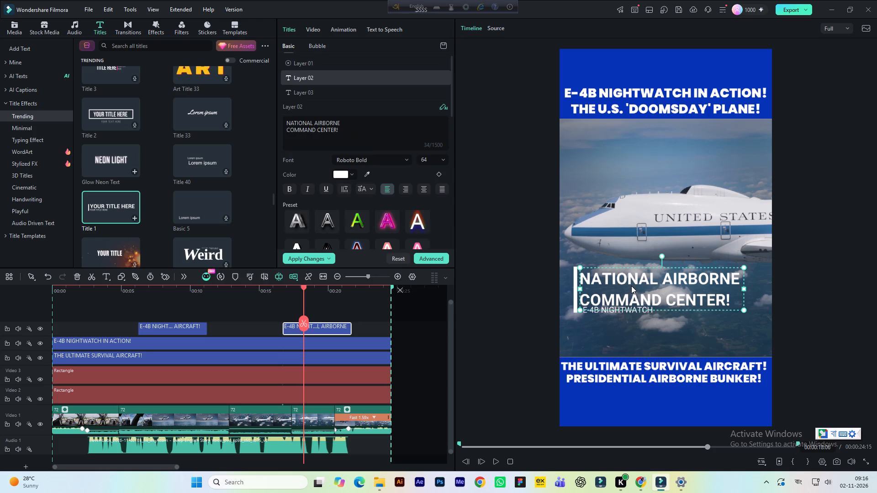
key(Up)
key(Up)
key(Up)
key(Up)
key(Up)
key(Up)
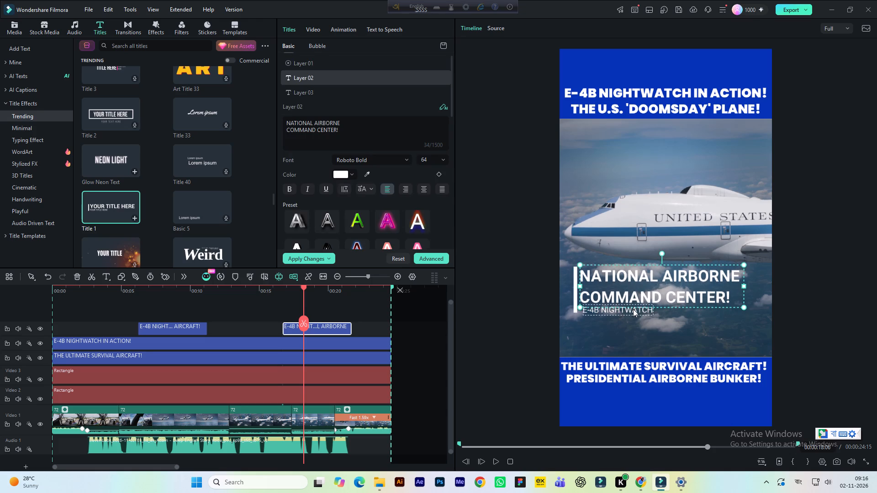
Stretch the vertical white bar to span the heading and subtitle, undoing the accidental shift of the footage clip.
click(633, 309)
click(577, 283)
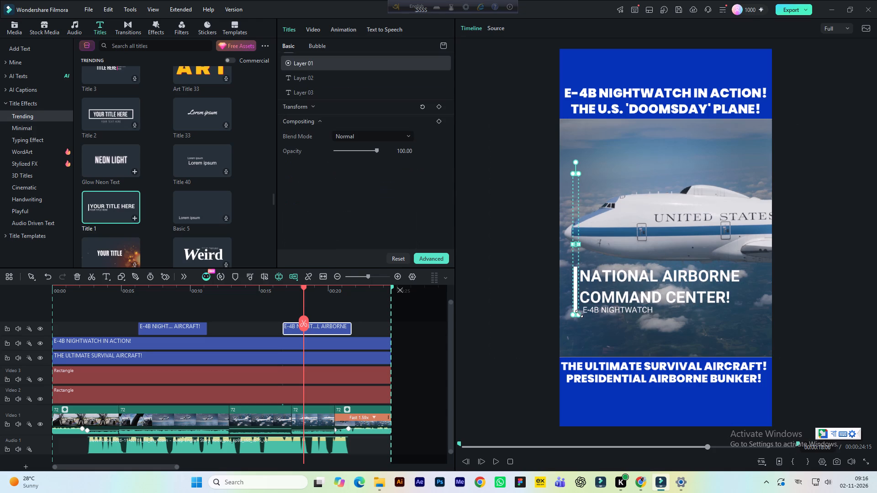
drag(577, 317, 577, 323)
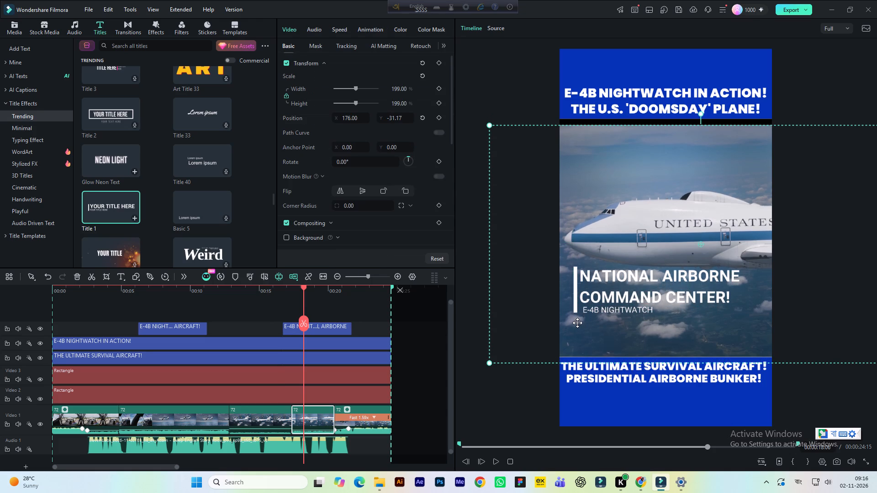
key(ctrl+z)
click(574, 306)
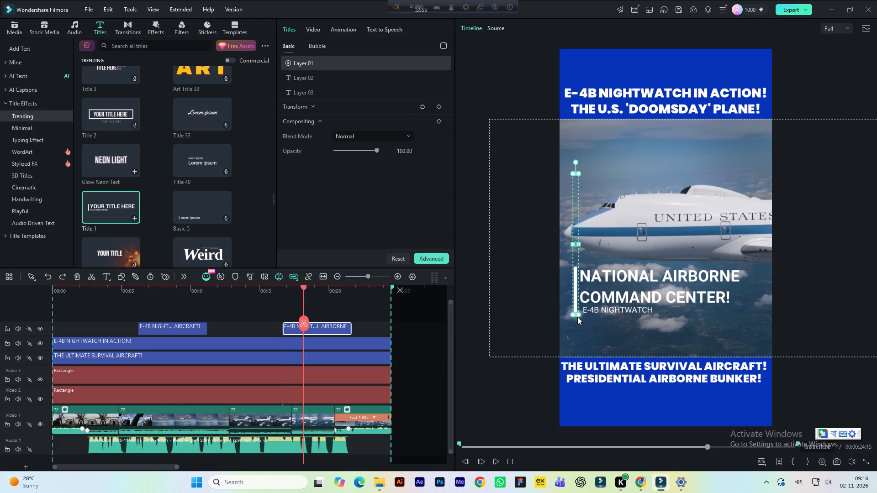
drag(576, 316, 576, 323)
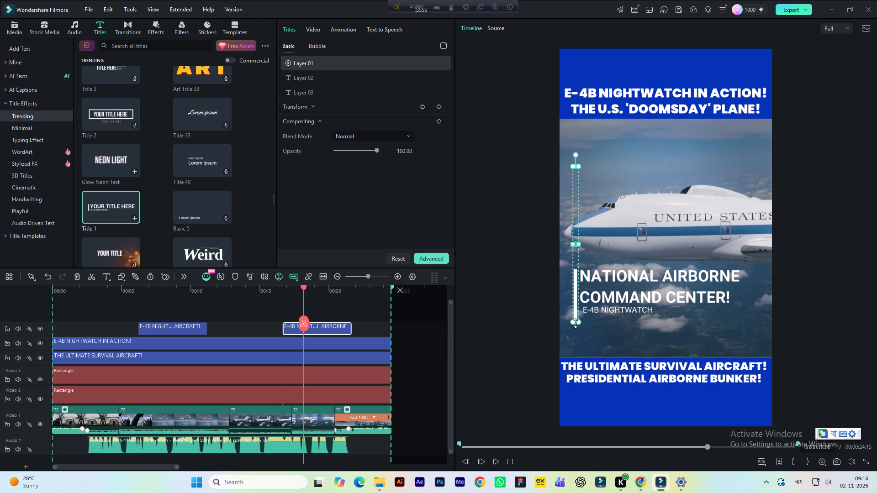
Nudge the "E-4B NIGHTWATCH" subtitle down to clear the heading's second line.
click(605, 313)
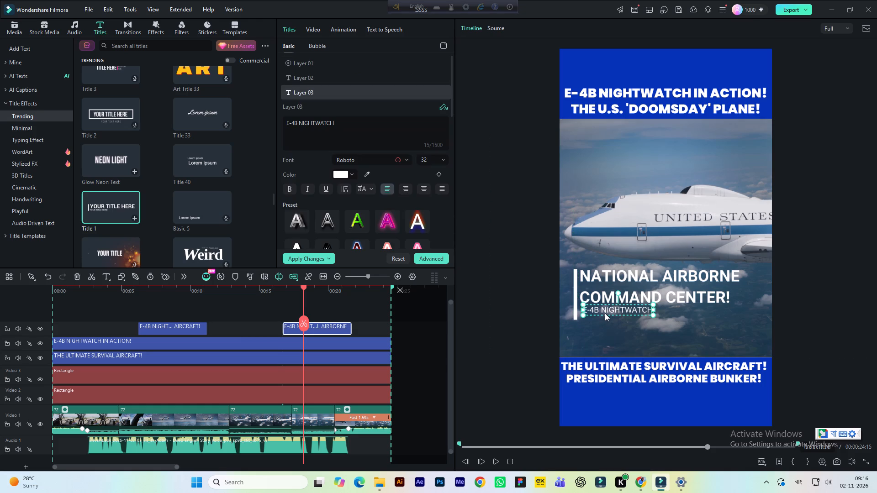
key(Down)
key(Down)
key(Down)
key(Down)
key(Down)
key(Down)
key(Down)
key(Down)
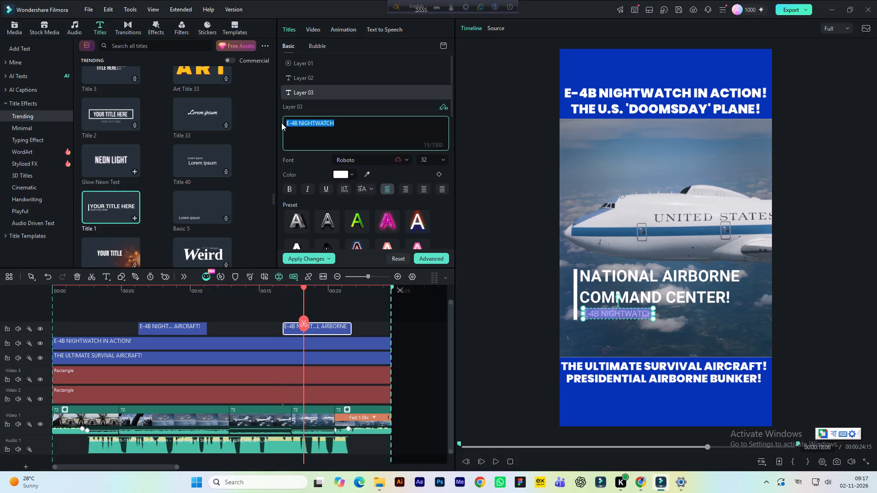
key(ctrl+v)
click(495, 235)
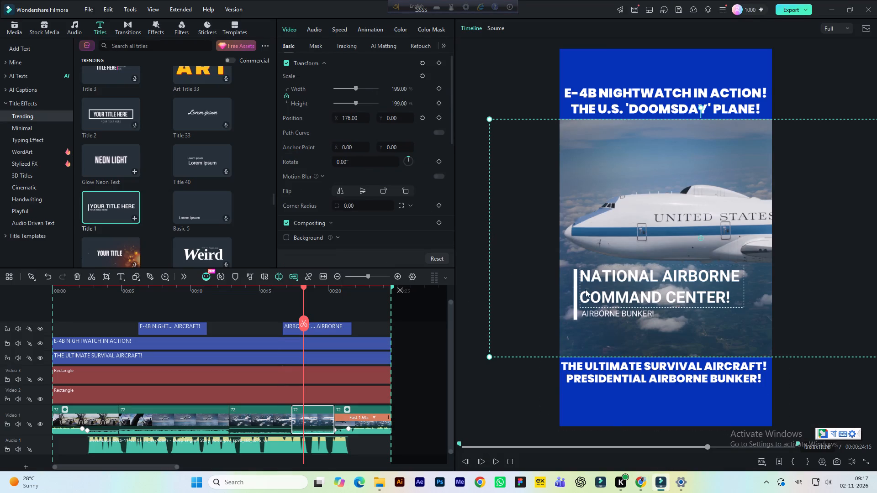
Nudge the "NATIONAL AIRBORNE COMMAND CENTER!" heading slightly right to align with the subtitle, and save the project.
click(595, 312)
click(616, 283)
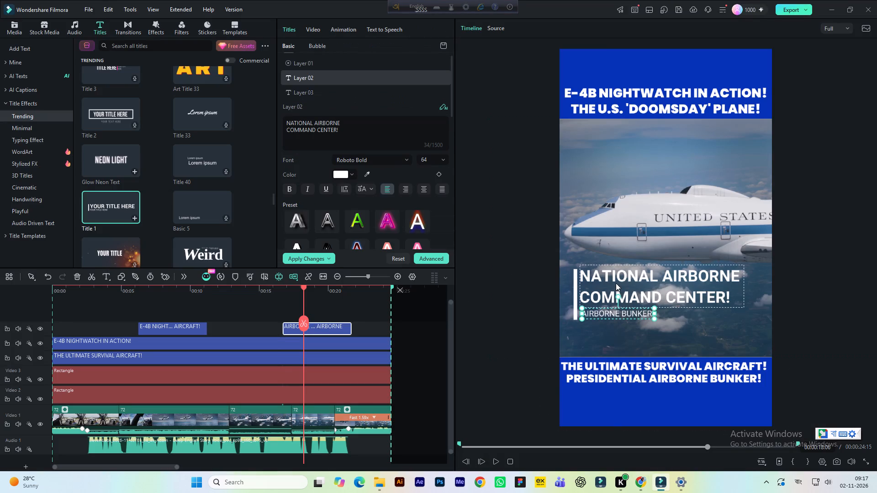
key(Right)
key(Right)
click(521, 97)
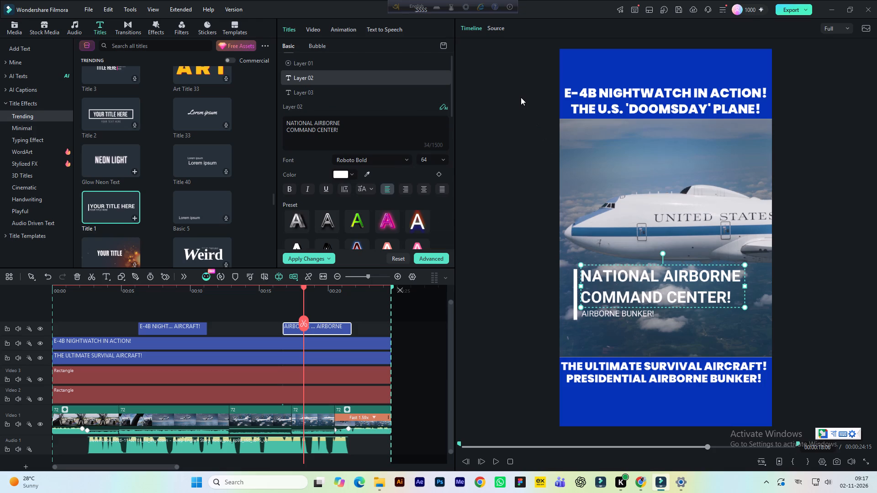
key(ctrl+c)
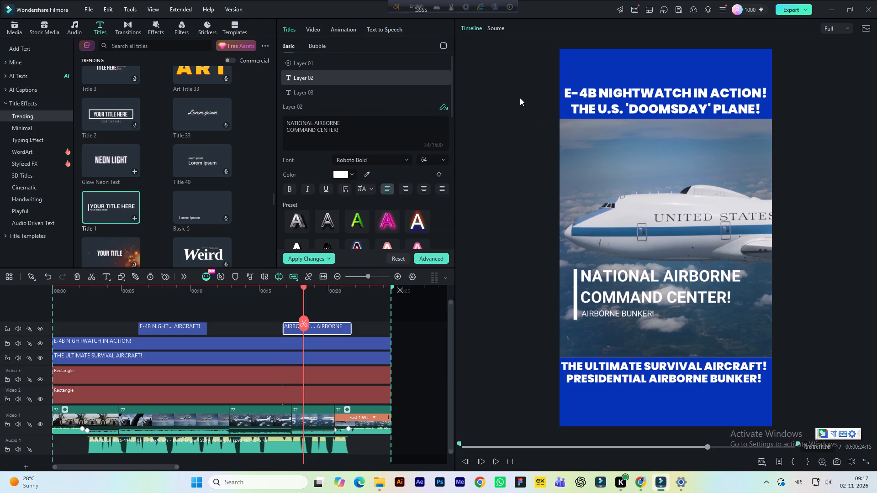
key(ctrl+s)
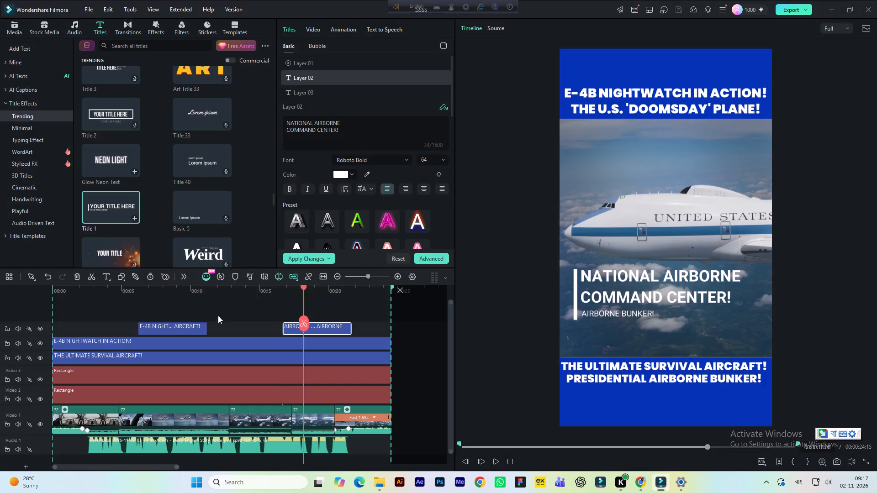
click(267, 291)
key(space)
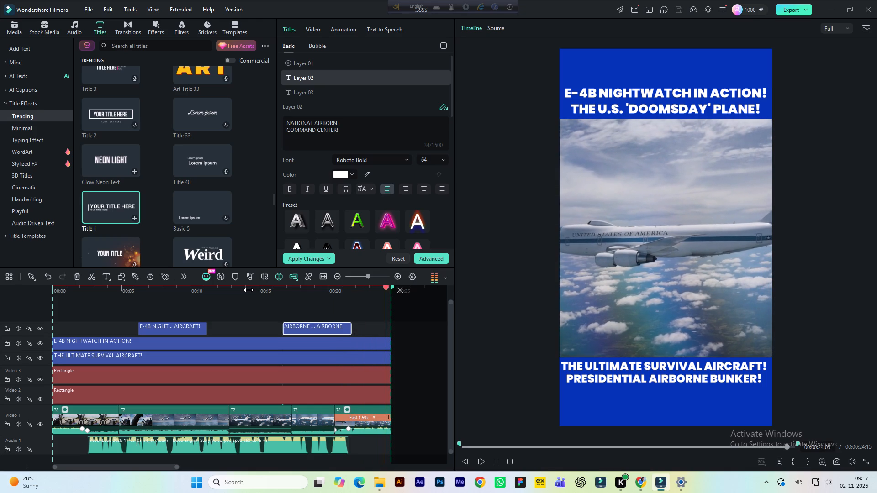
key(space)
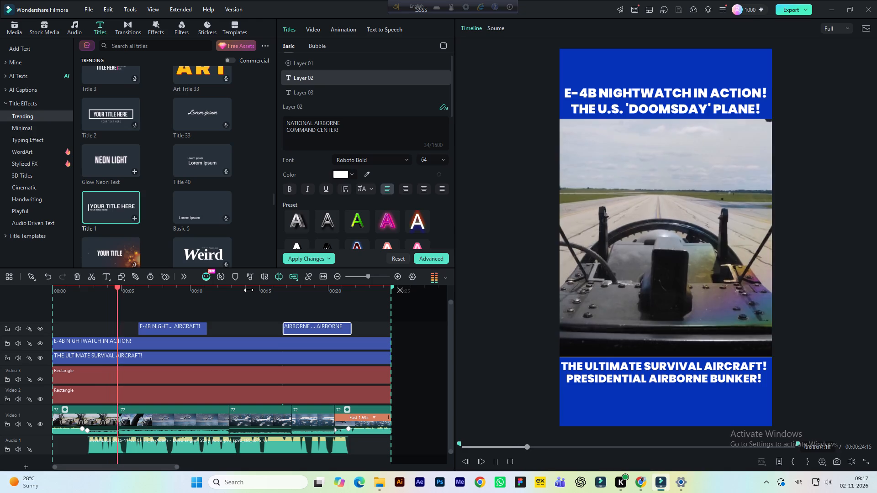
key(space)
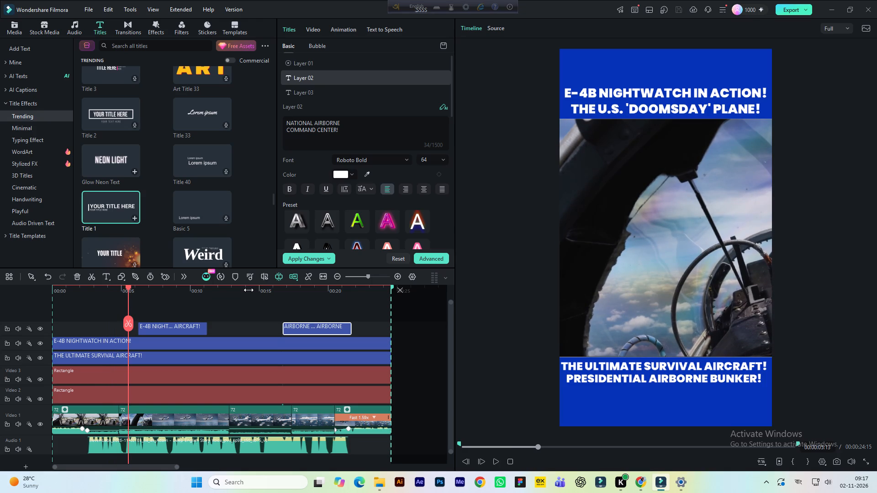
key(ctrl+s)
click(81, 293)
drag(81, 288, 51, 298)
key(space)
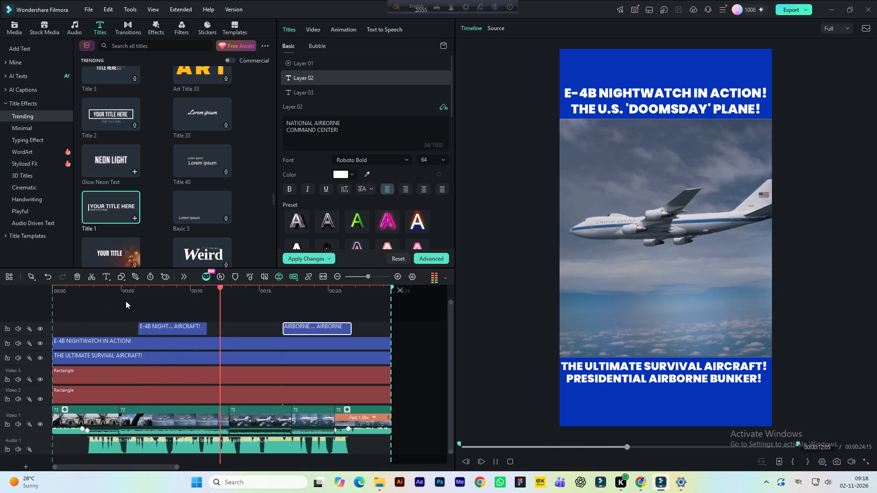
click(164, 292)
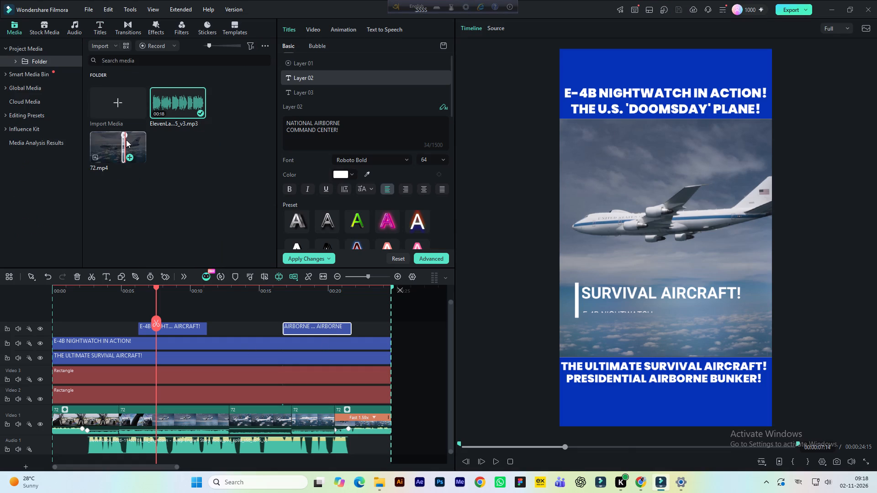
key(ctrl+e)
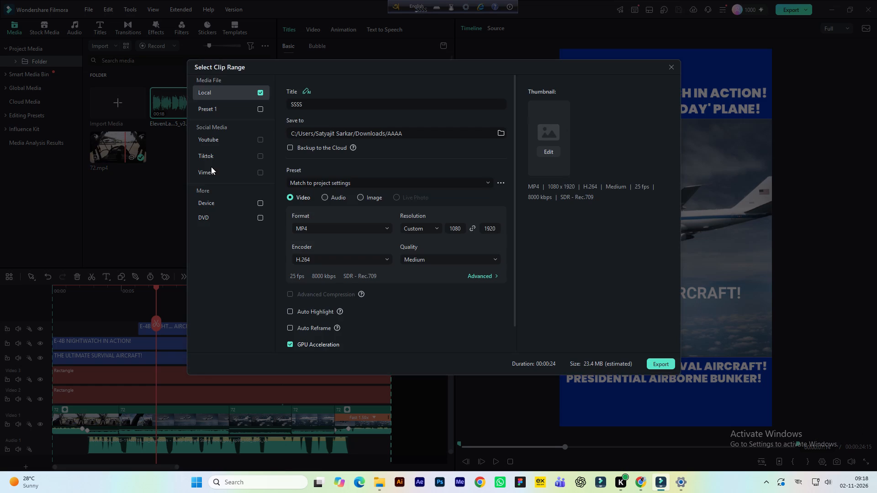
drag(304, 104, 285, 102)
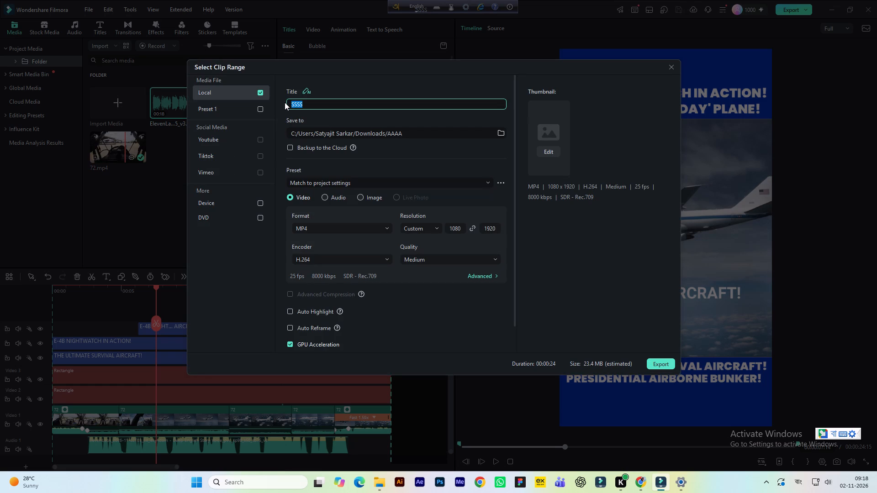
key(ctrl+v)
click(466, 257)
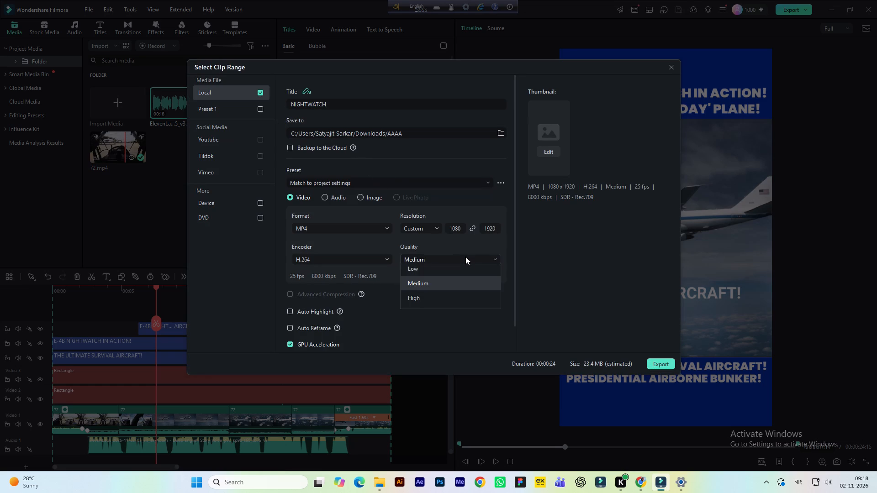
click(413, 304)
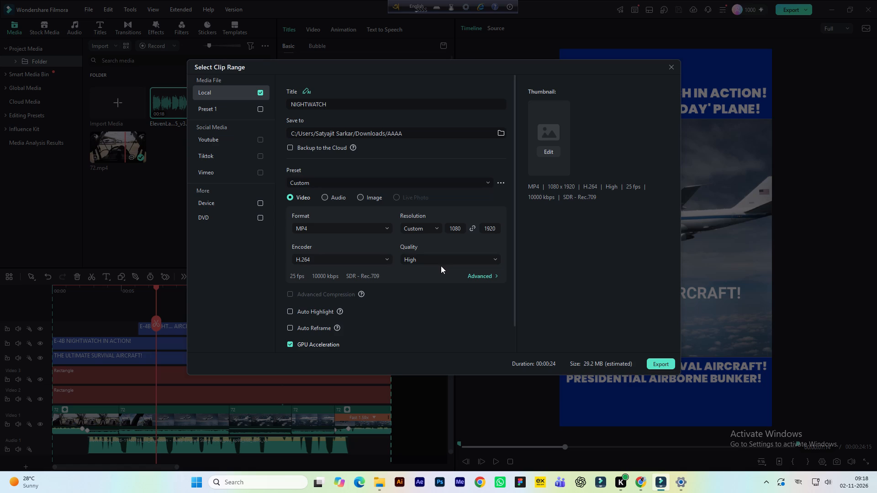
click(665, 366)
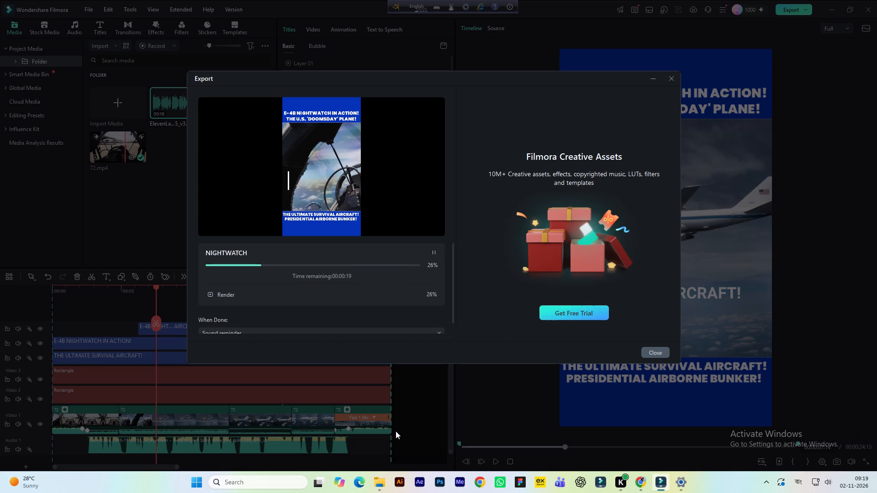
Switch to File Explorer and check the AAAA folder in Downloads for the file being exported.
click(379, 481)
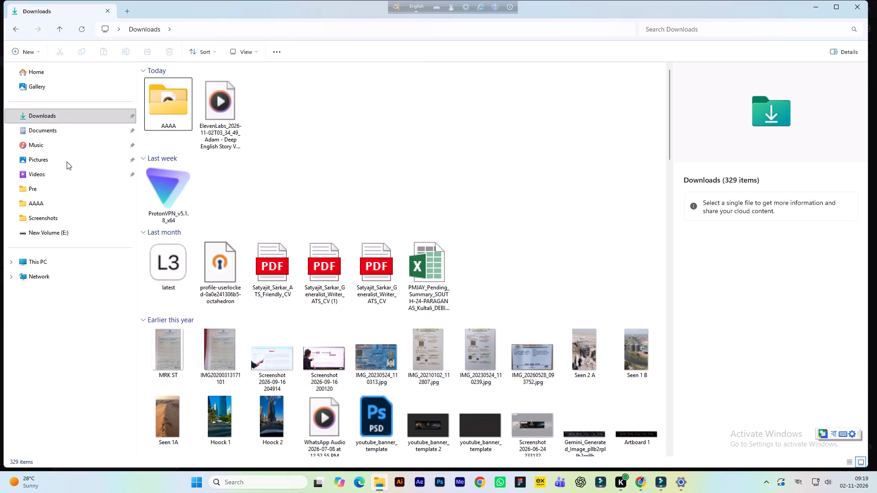
double_click(163, 111)
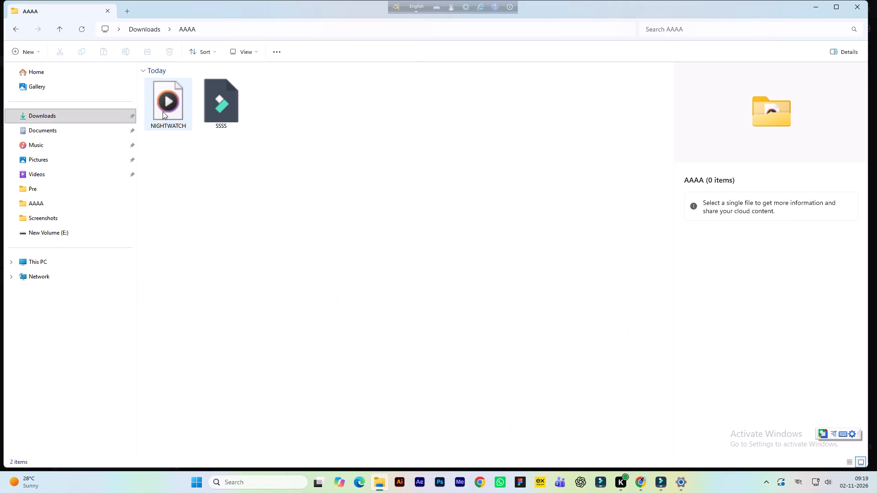
click(62, 28)
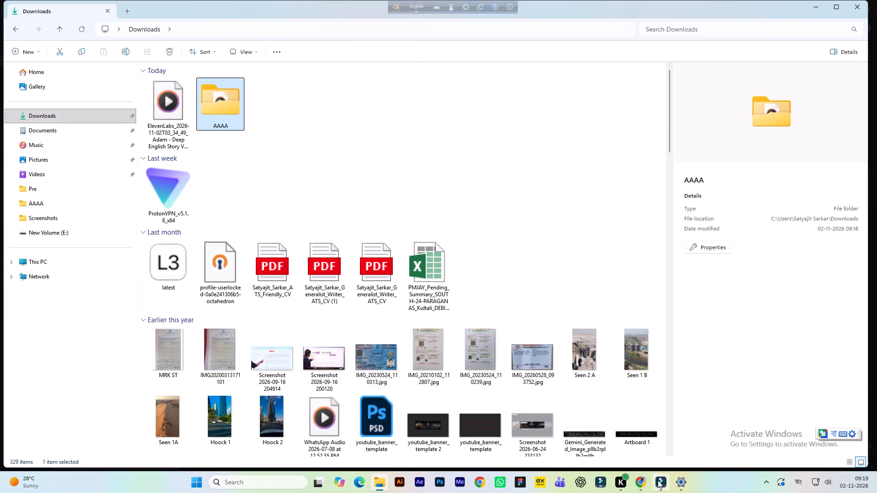
Return to Filmora, dismiss the finished export, and close the project and the Filmora start window.
click(658, 480)
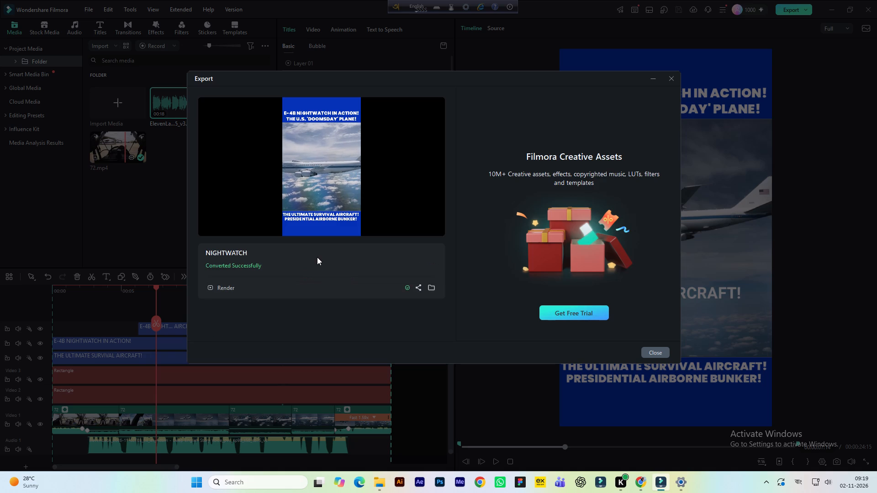
click(671, 79)
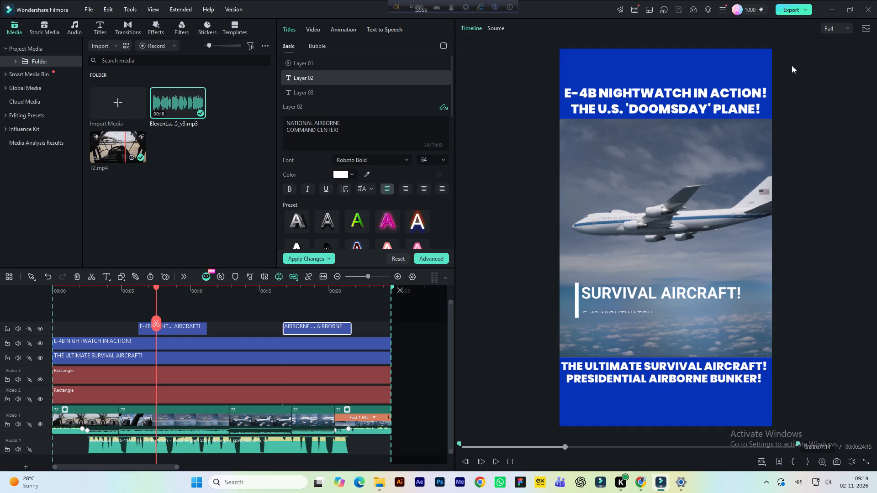
click(873, 5)
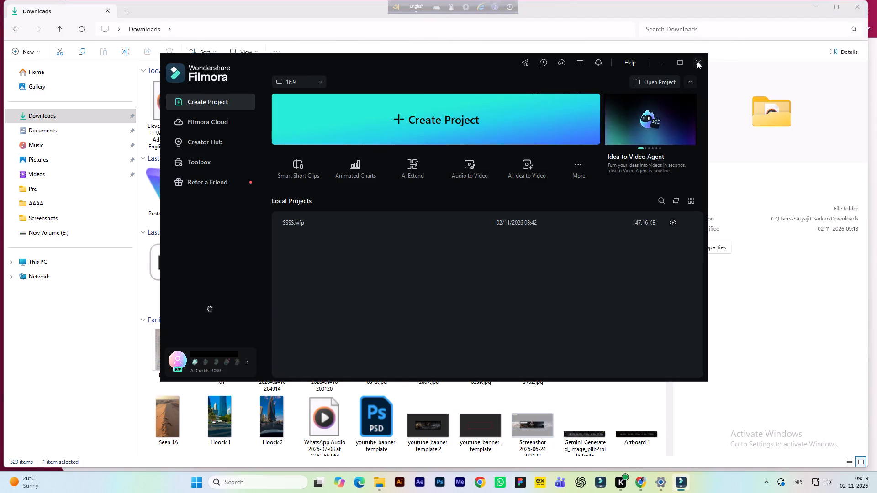
click(697, 61)
Open the exported NIGHTWATCH video from the AAAA folder, skim through its playback, close the player and return to the Downloads folder.
double_click(225, 106)
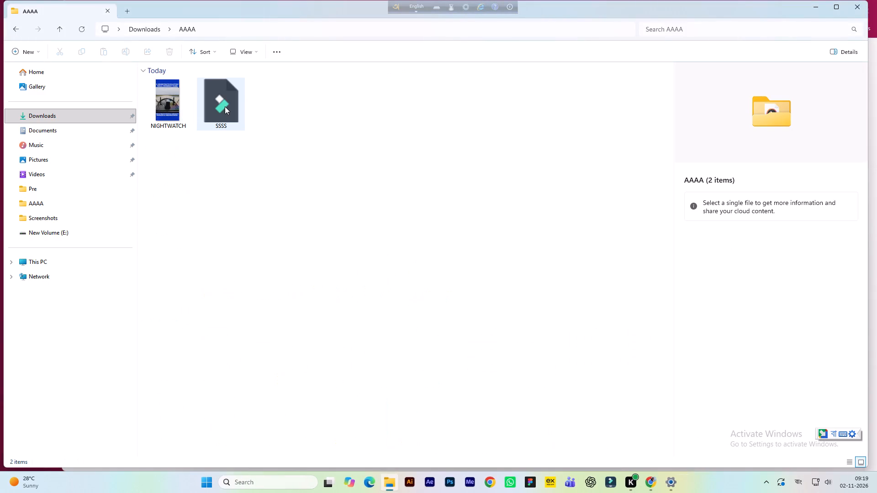
click(175, 109)
click(175, 108)
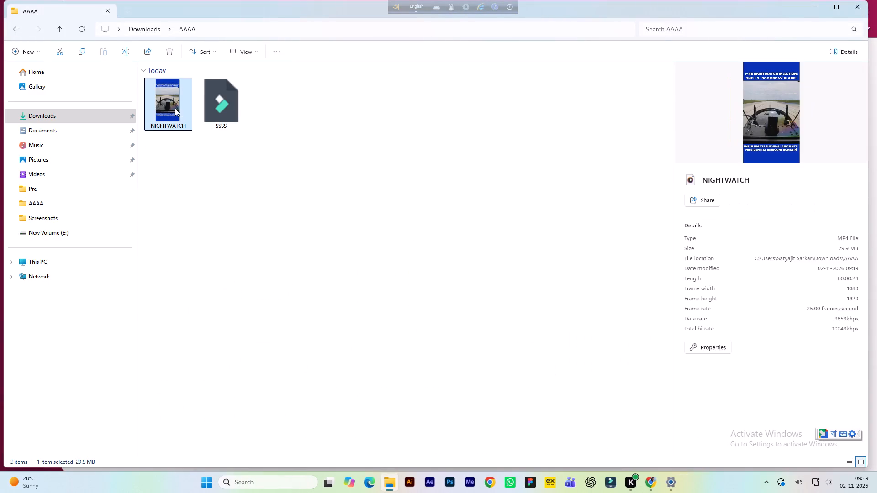
click(175, 108)
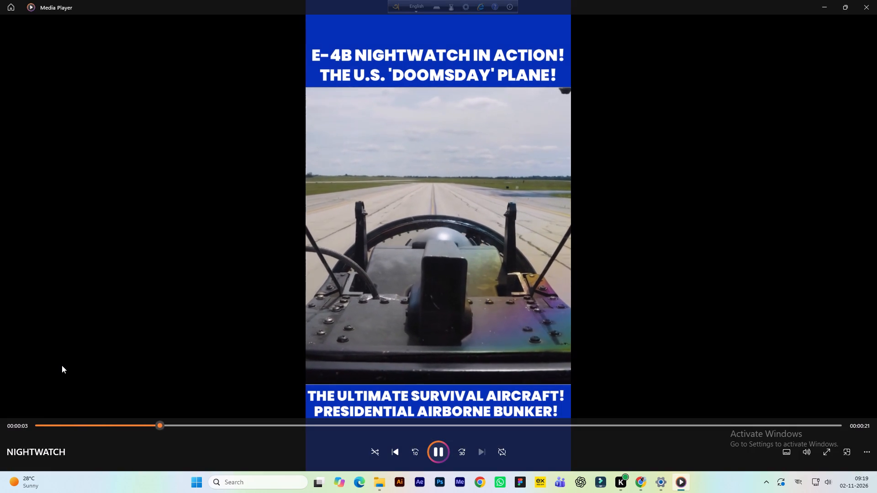
click(242, 426)
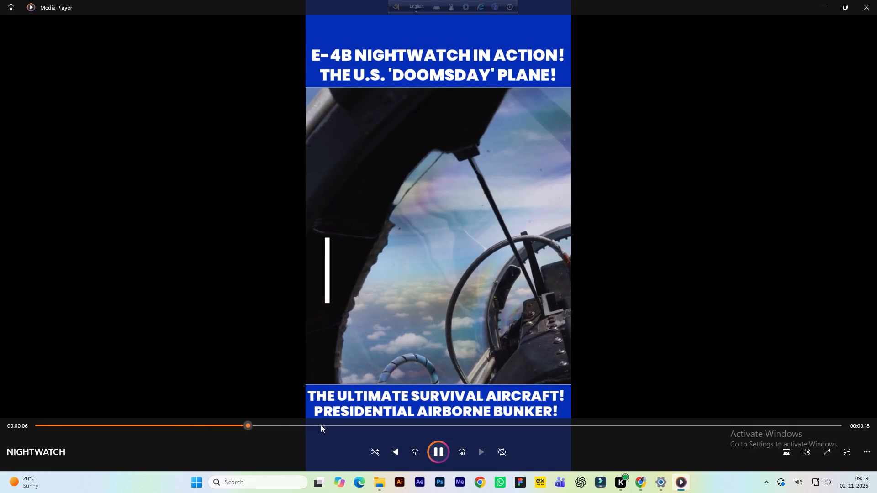
click(321, 425)
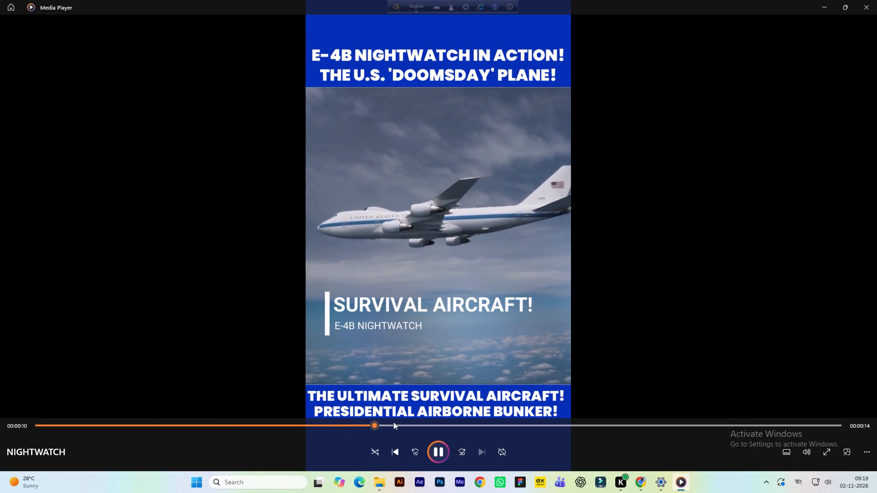
click(465, 427)
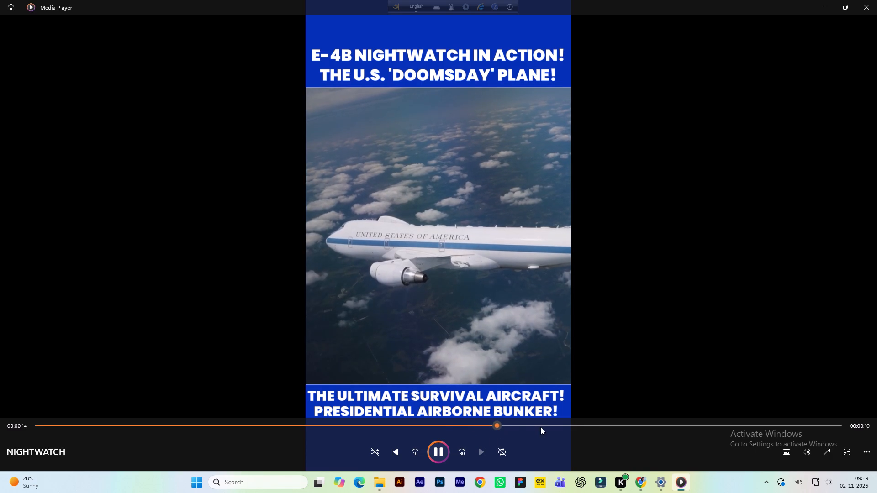
click(540, 427)
click(604, 425)
click(663, 424)
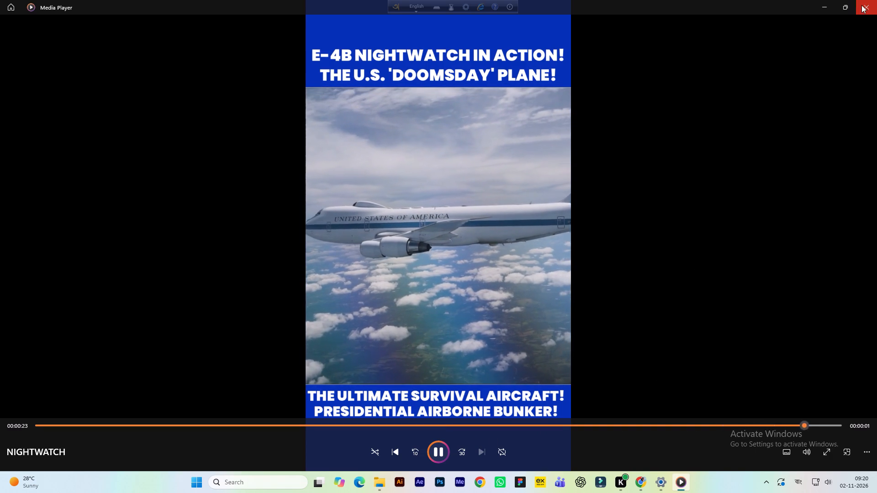
click(864, 6)
click(421, 152)
click(65, 27)
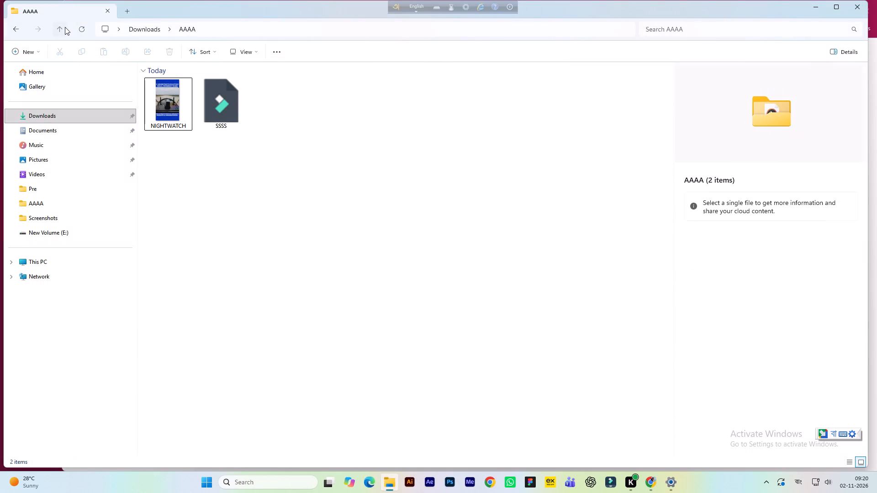
click(503, 104)
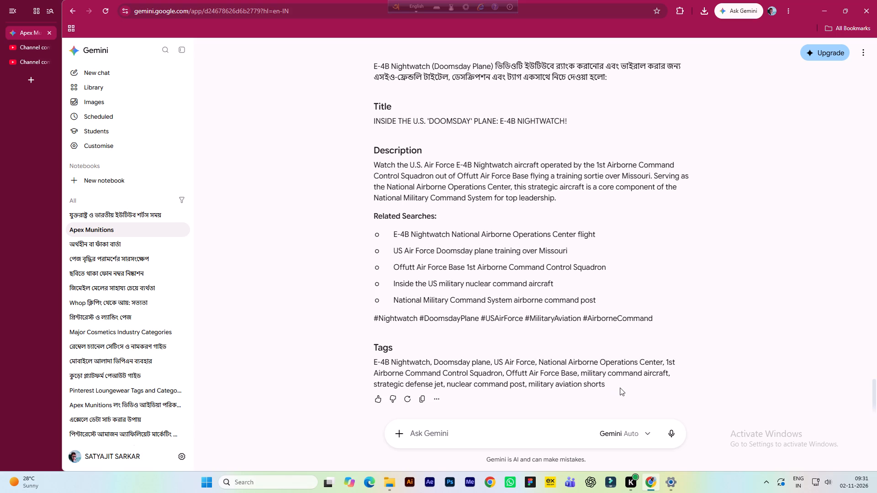
click(24, 61)
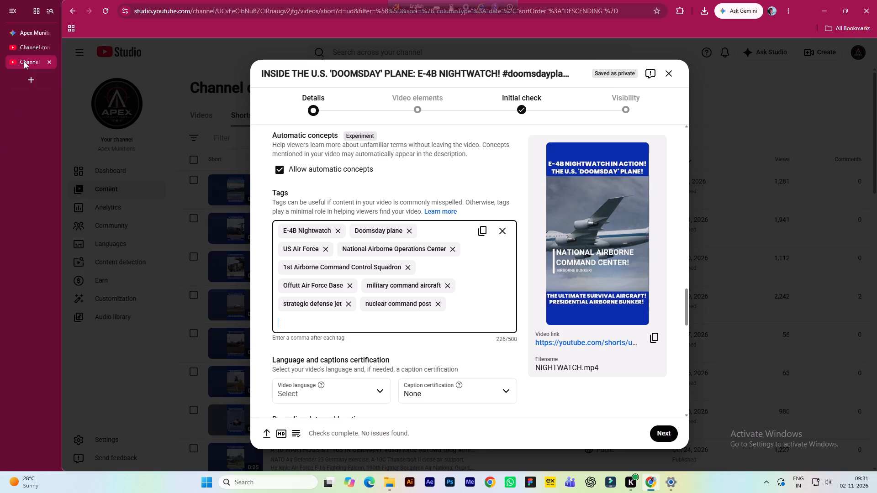
key(m)
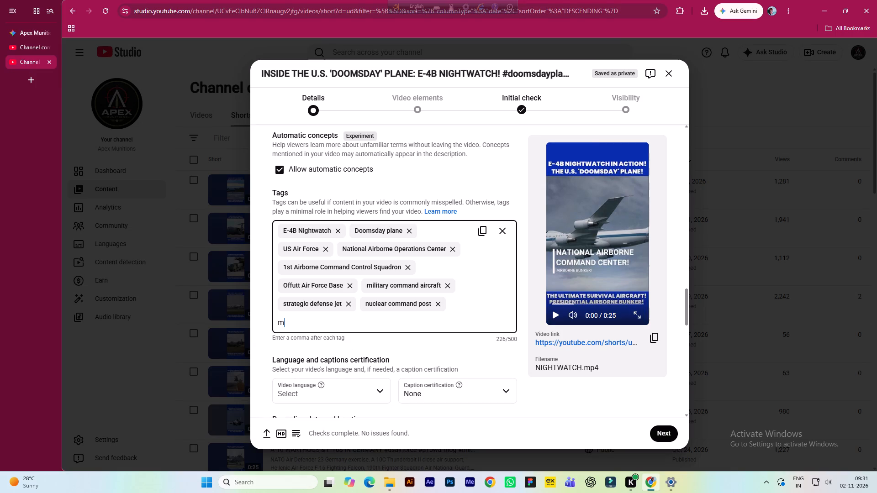
key(i)
text(litary avia)
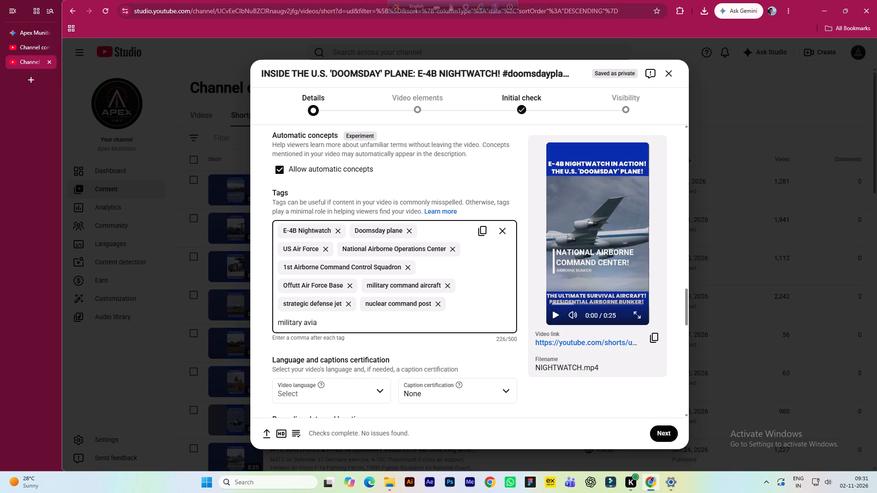
text(tion shorts,)
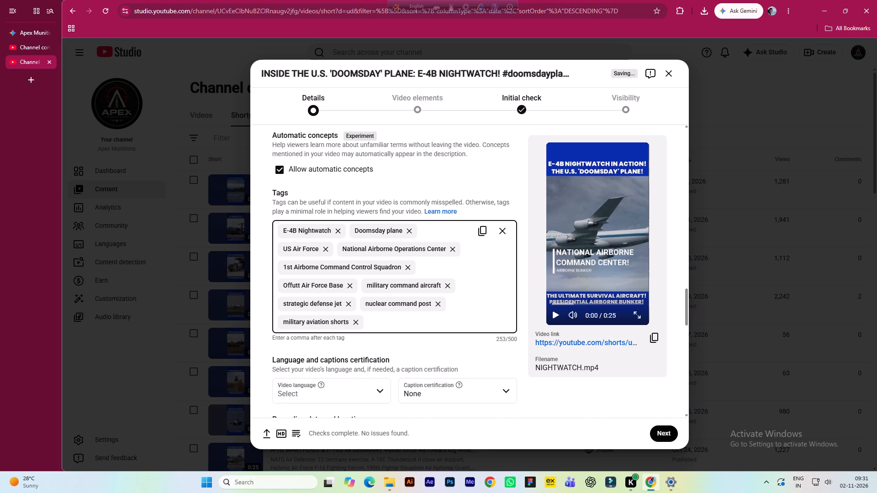
Set the video language to English (United States).
scroll(375, 356, down, 2)
click(375, 304)
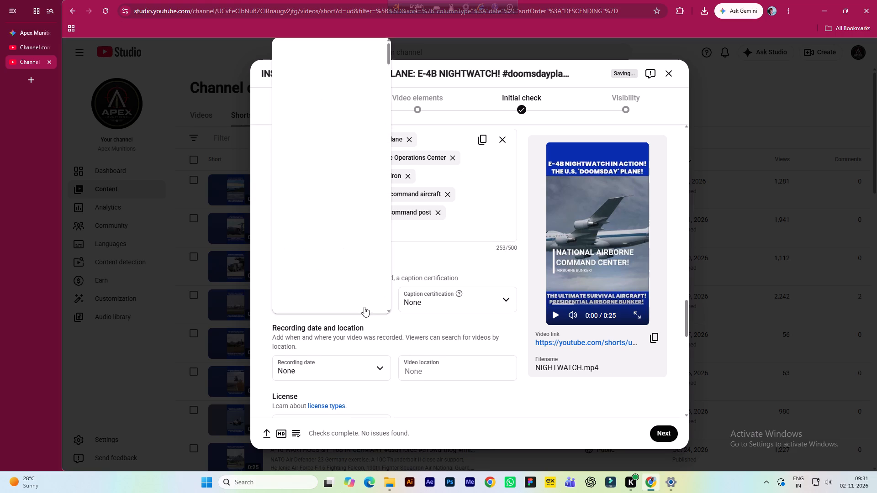
scroll(345, 169, down, 10)
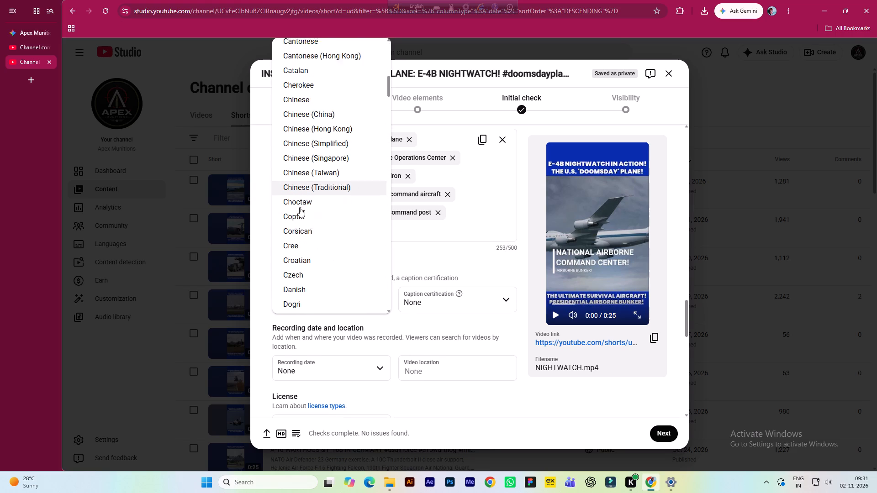
scroll(307, 222, down, 5)
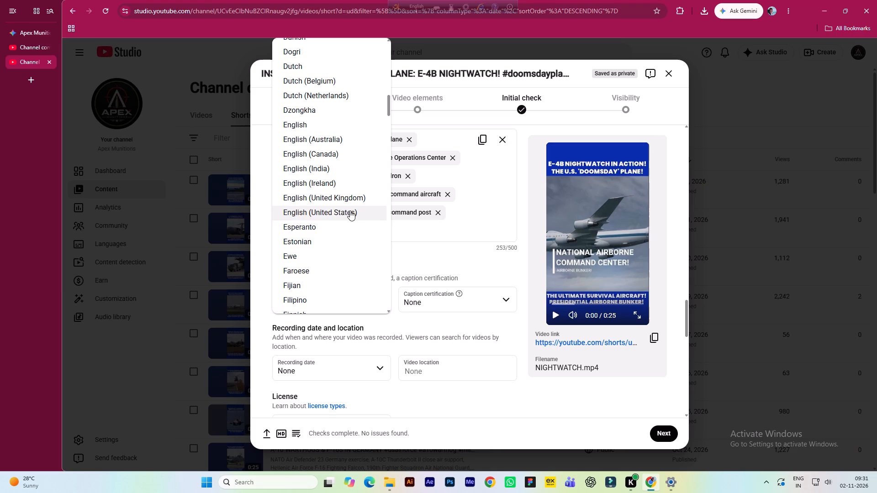
click(336, 210)
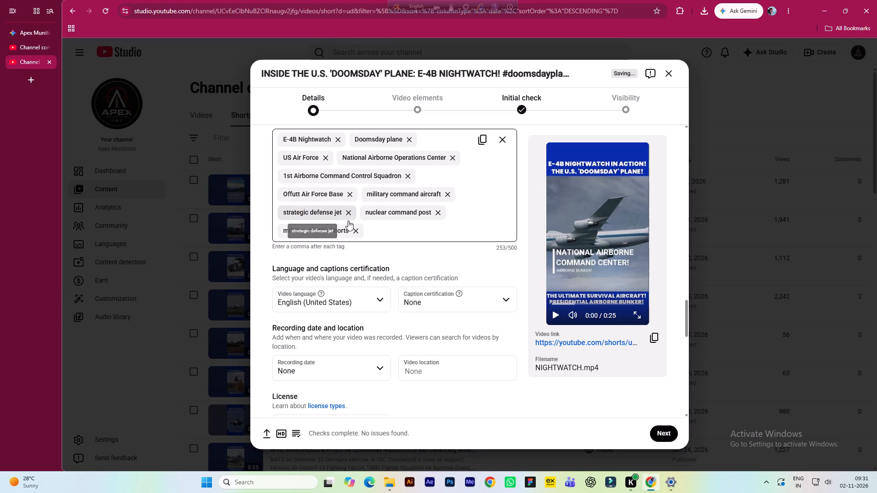
Review the video's remaining detail settings, from license, remixing and category to tags, AI use and paid promotion.
scroll(463, 253, down, 3)
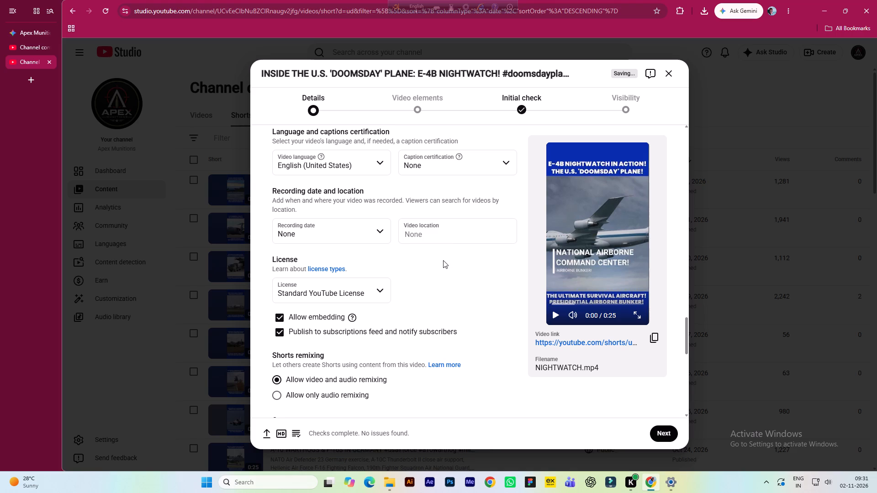
scroll(394, 235, down, 3)
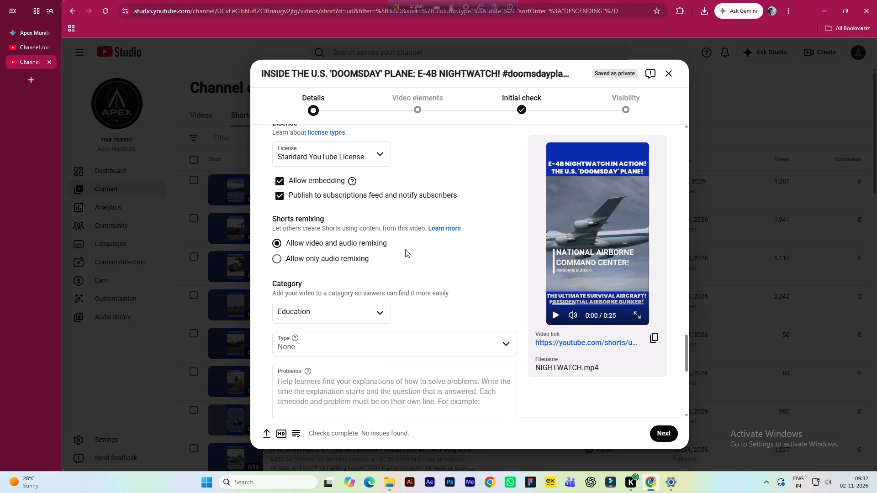
scroll(406, 253, down, 2)
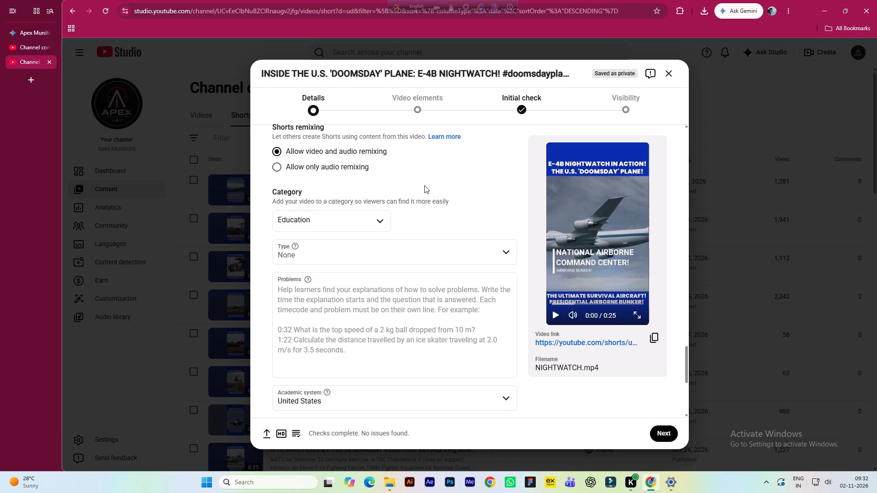
scroll(426, 185, up, 3)
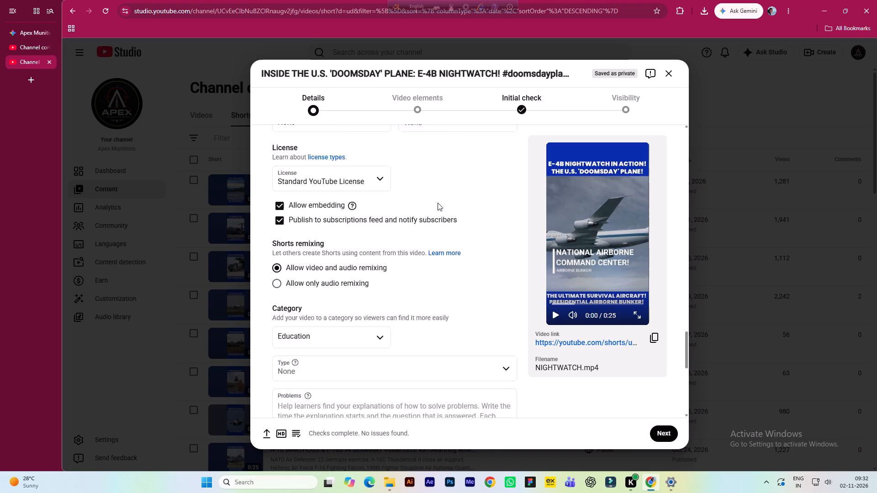
scroll(447, 217, up, 4)
scroll(438, 235, down, 1)
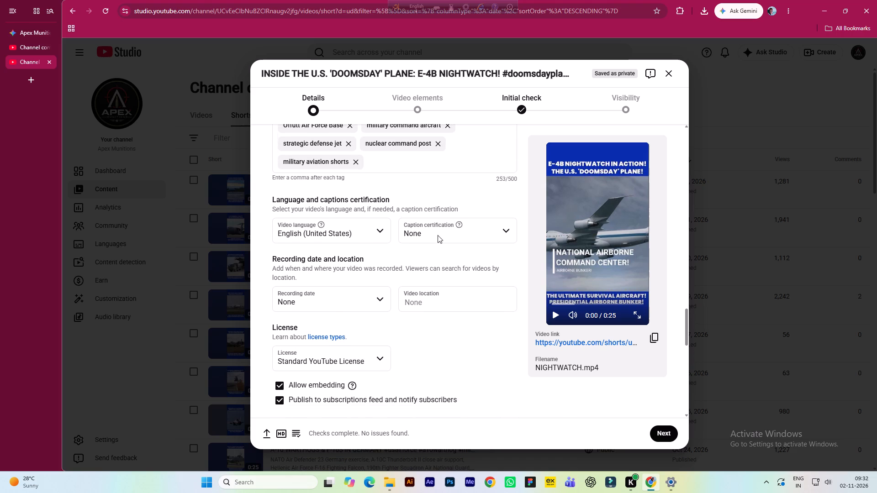
scroll(438, 237, down, 5)
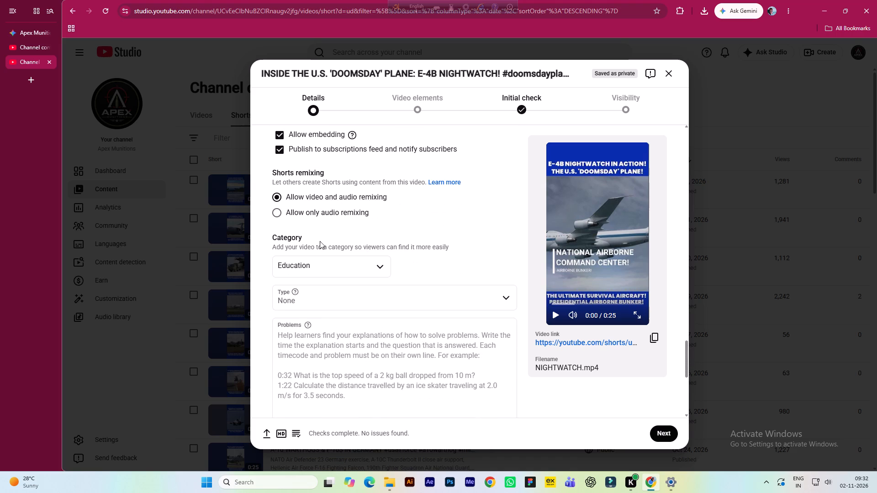
scroll(347, 281, down, 4)
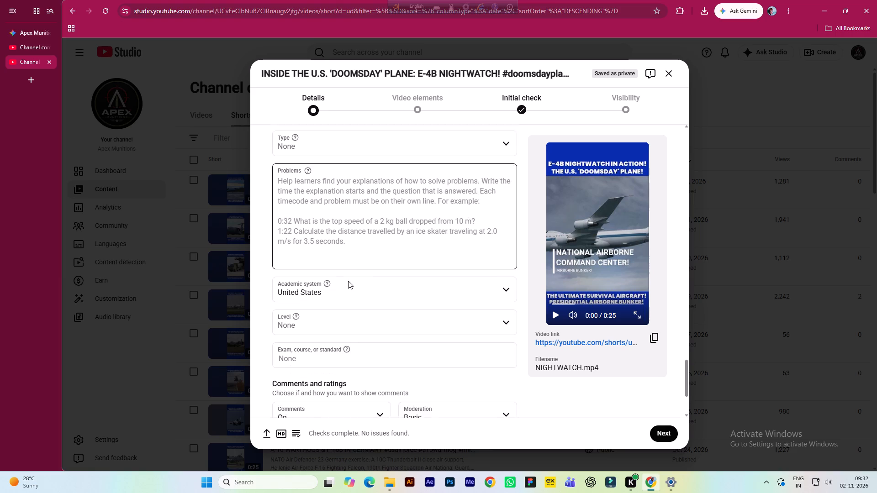
scroll(348, 281, down, 7)
scroll(350, 286, up, 4)
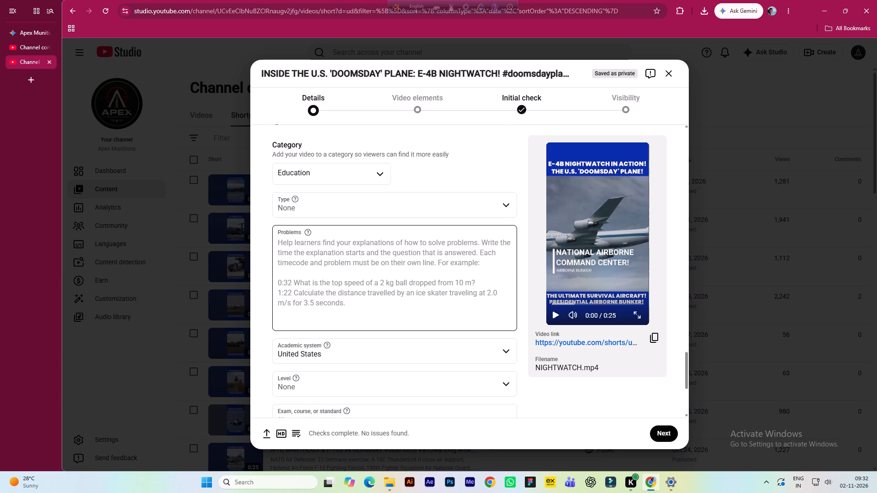
scroll(351, 287, up, 8)
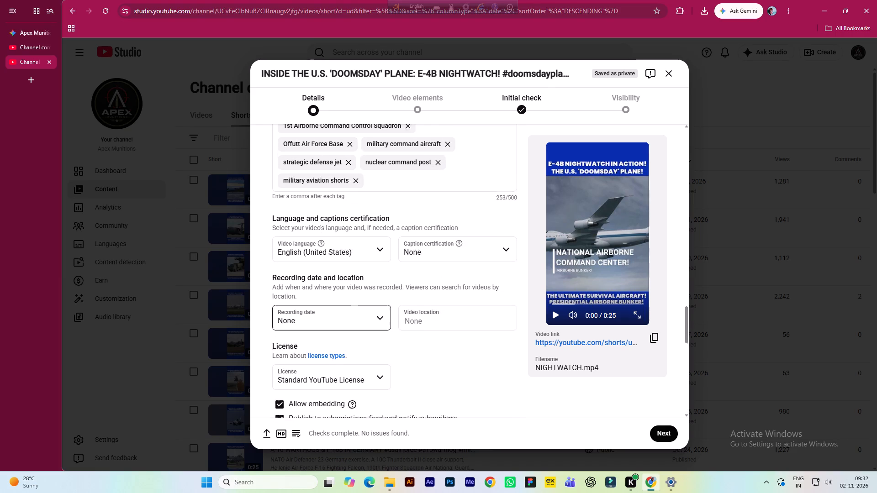
scroll(361, 289, up, 9)
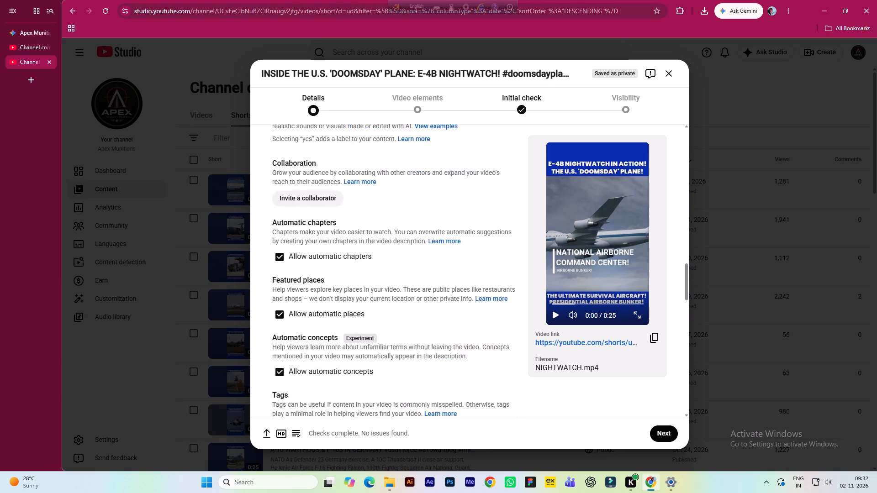
scroll(365, 278, up, 2)
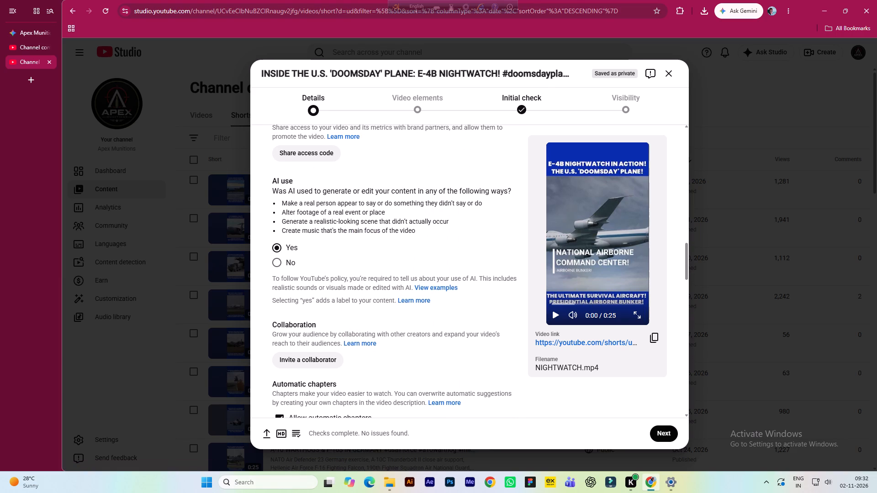
scroll(366, 279, down, 8)
scroll(371, 289, up, 2)
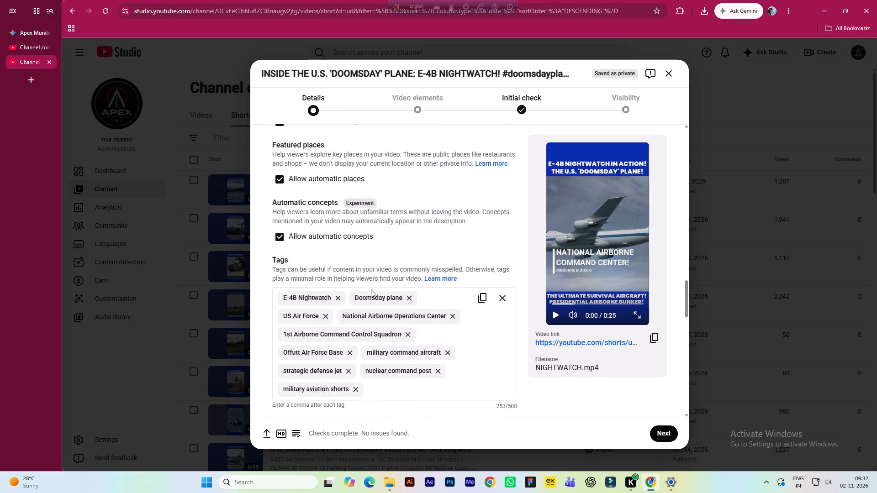
scroll(371, 289, up, 5)
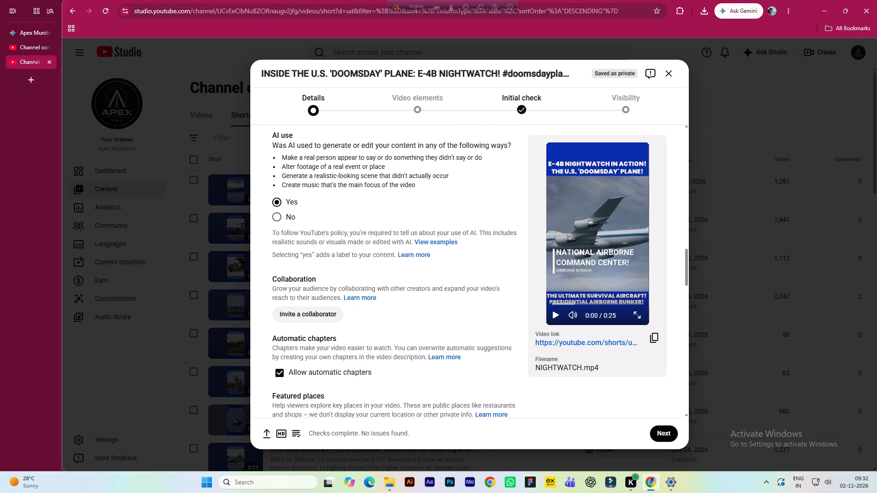
scroll(355, 287, up, 4)
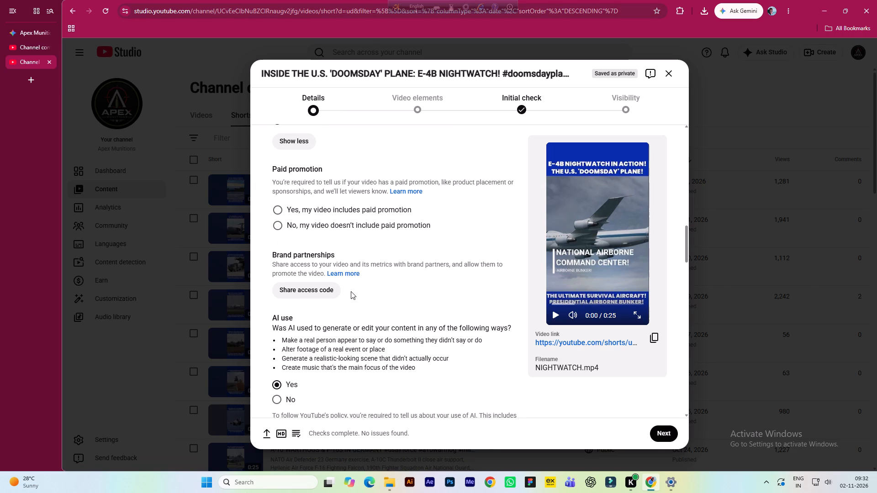
Review the video's detail settings from paid promotion and AI use through tags, language and license to comments and ratings.
scroll(366, 291, up, 1)
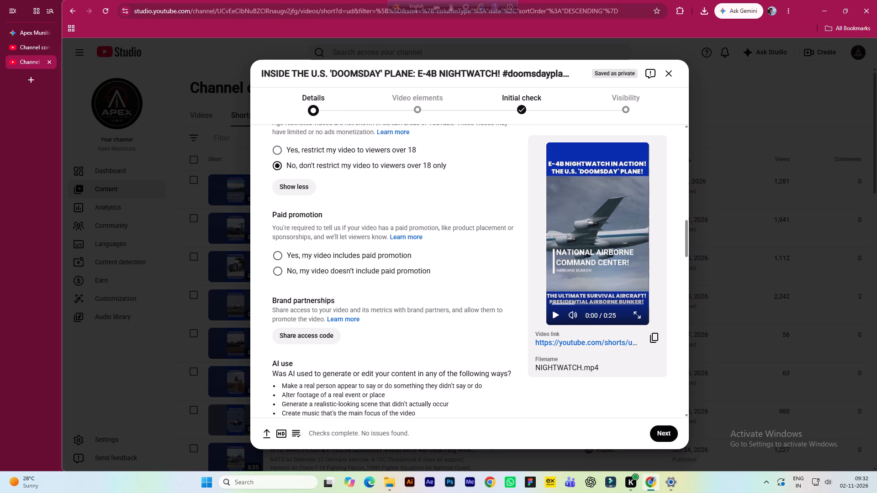
scroll(368, 296, down, 4)
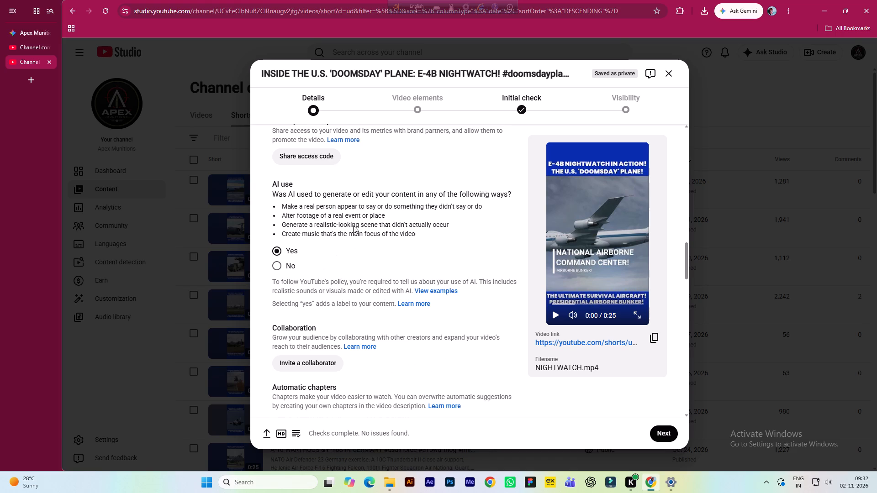
scroll(293, 214, down, 2)
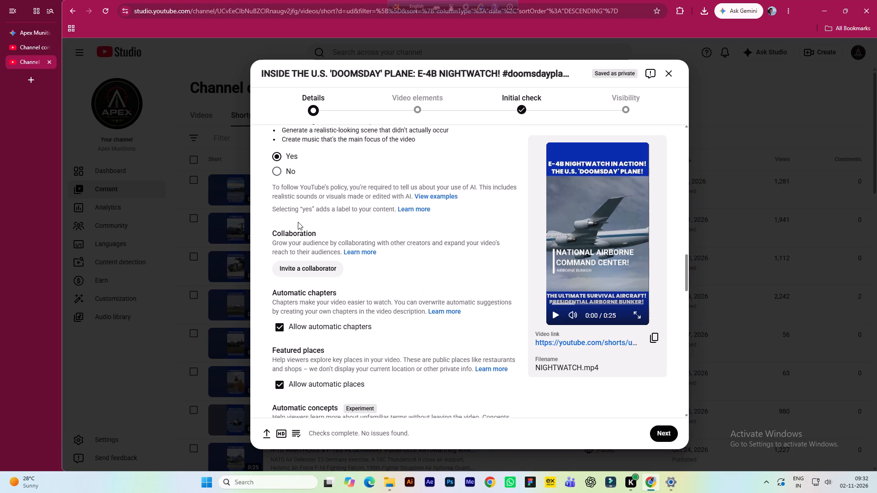
scroll(300, 227, down, 6)
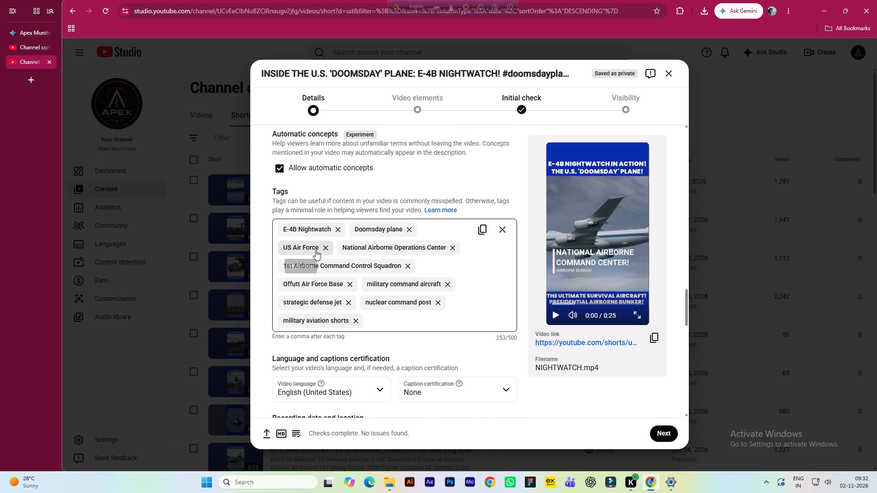
scroll(317, 250, down, 5)
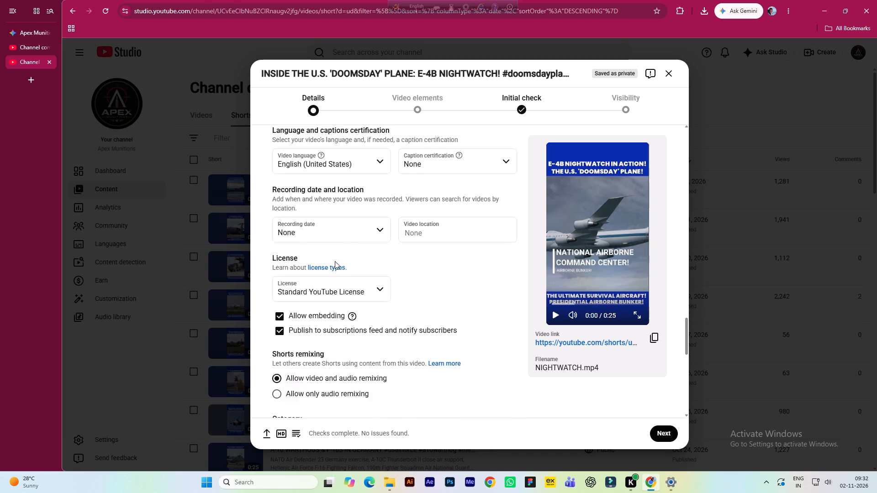
scroll(335, 261, down, 5)
scroll(331, 303, down, 5)
scroll(327, 316, up, 3)
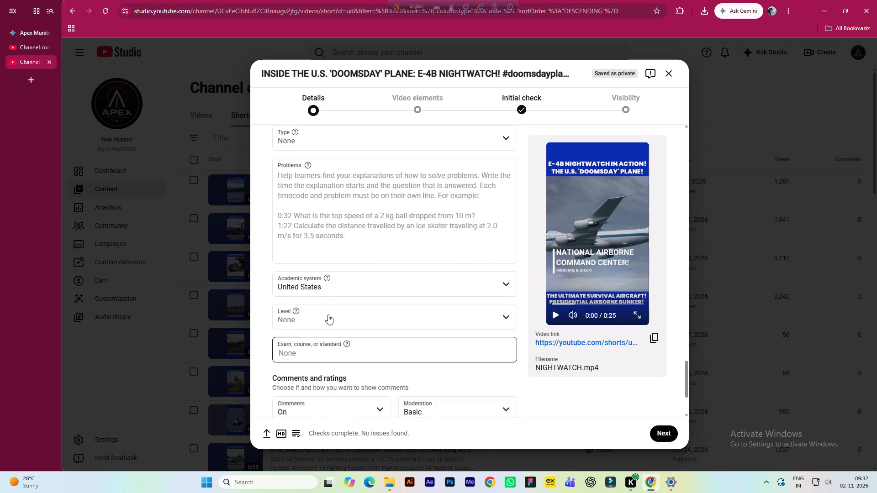
scroll(337, 310, up, 2)
scroll(343, 306, down, 3)
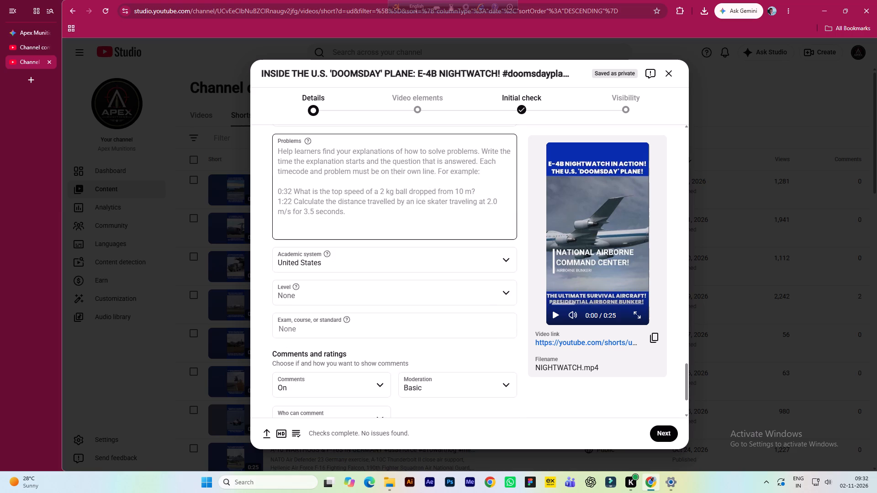
scroll(343, 306, down, 7)
Recheck the video's details from the education settings back through tags, AI use and audience to the description and title.
scroll(344, 316, up, 3)
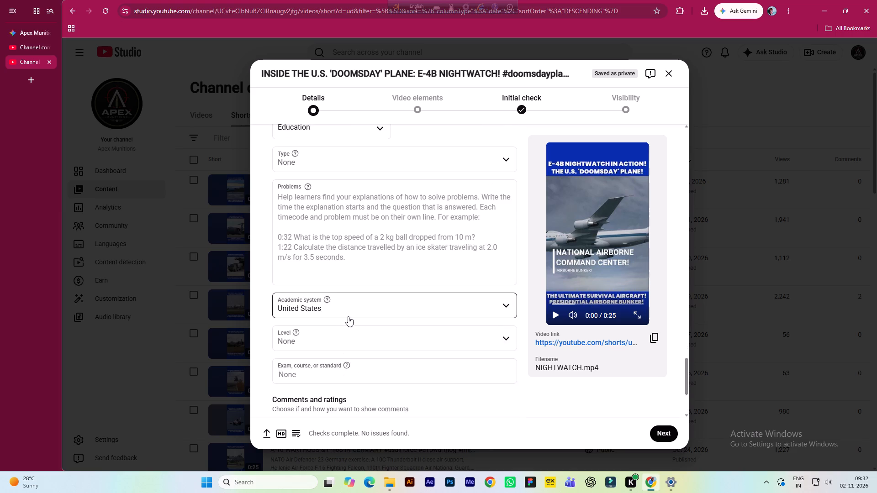
scroll(359, 314, up, 8)
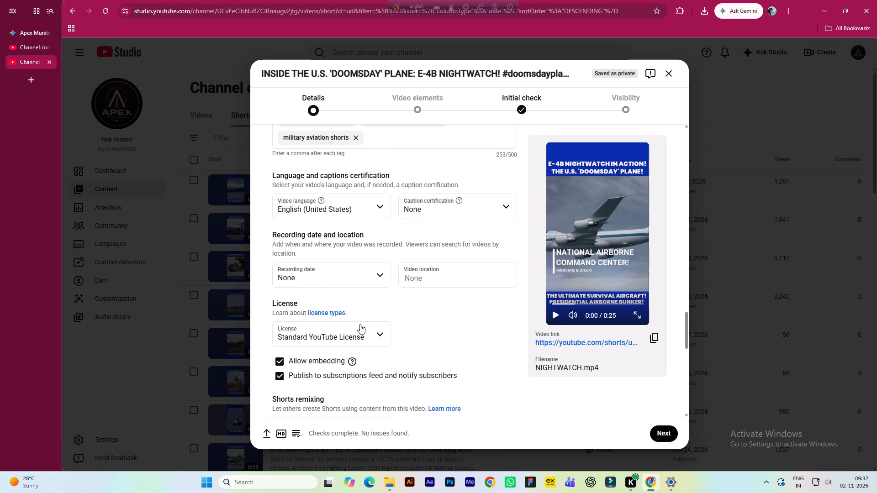
scroll(398, 305, up, 1)
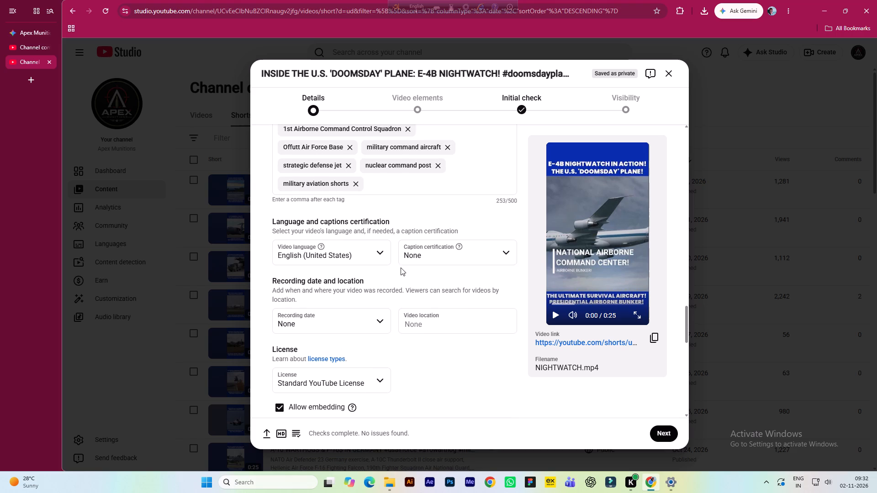
scroll(395, 271, up, 6)
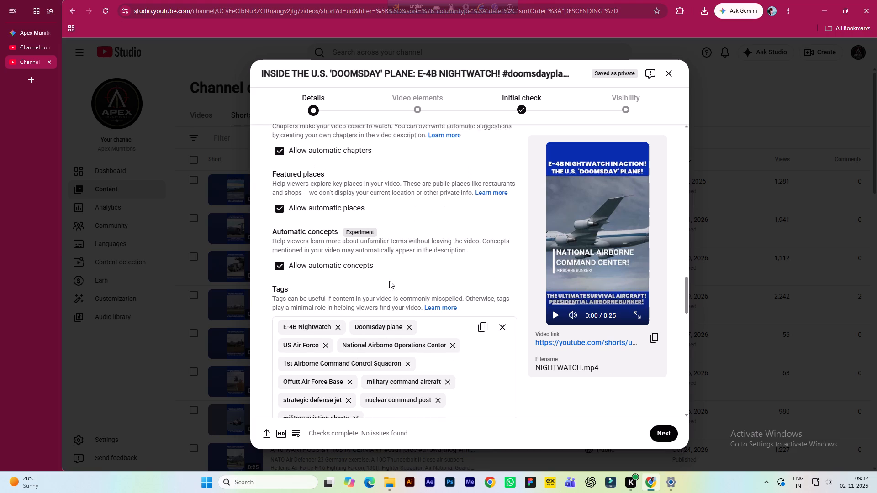
scroll(389, 281, up, 5)
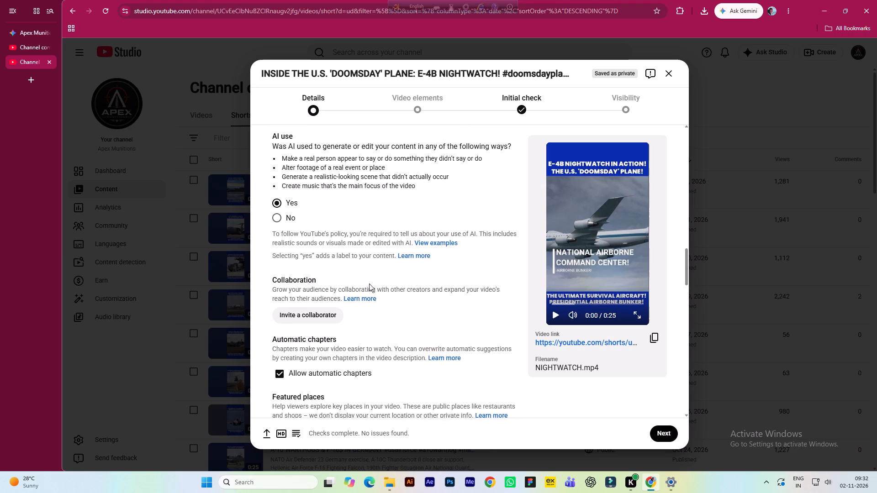
scroll(369, 283, up, 4)
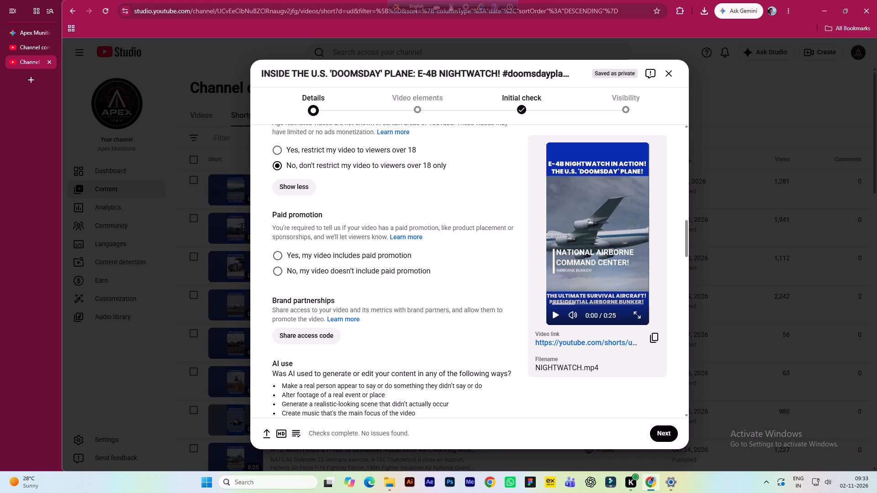
scroll(360, 315, up, 3)
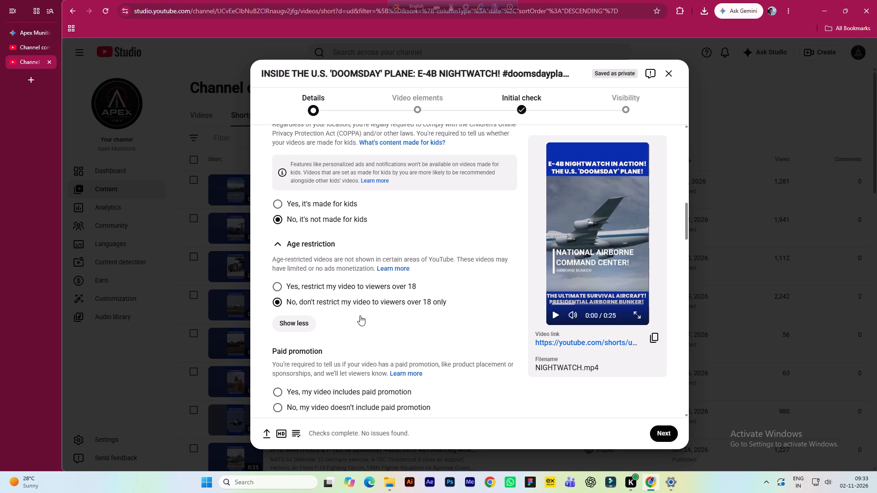
scroll(360, 315, up, 7)
scroll(351, 273, up, 6)
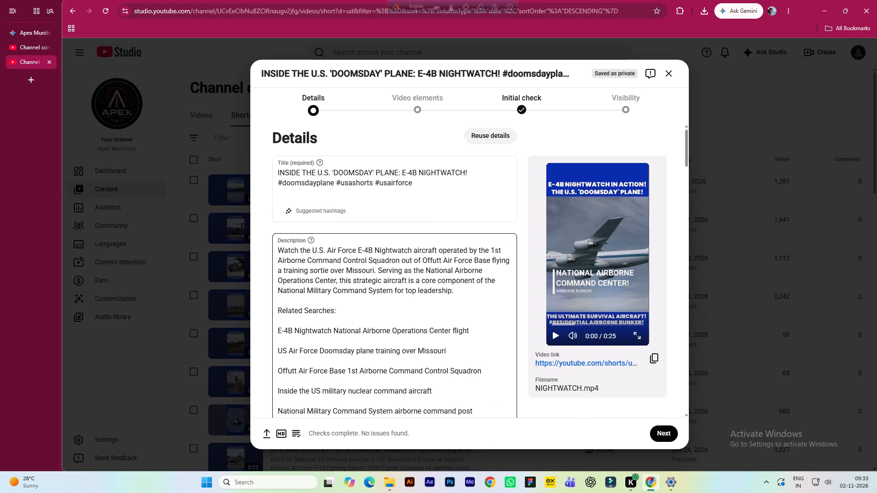
scroll(474, 292, up, 3)
Add the "VPOTUS BOARDS AIR FORCE TWO" video as the Short's related video.
click(663, 435)
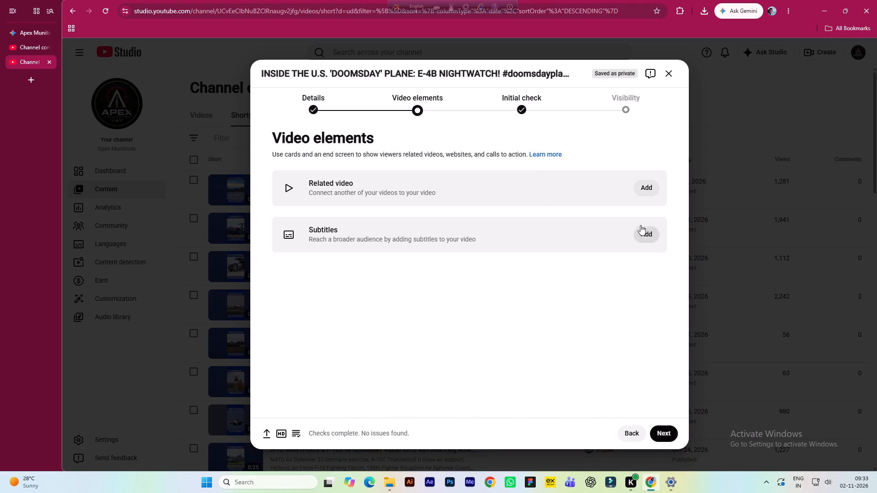
click(648, 186)
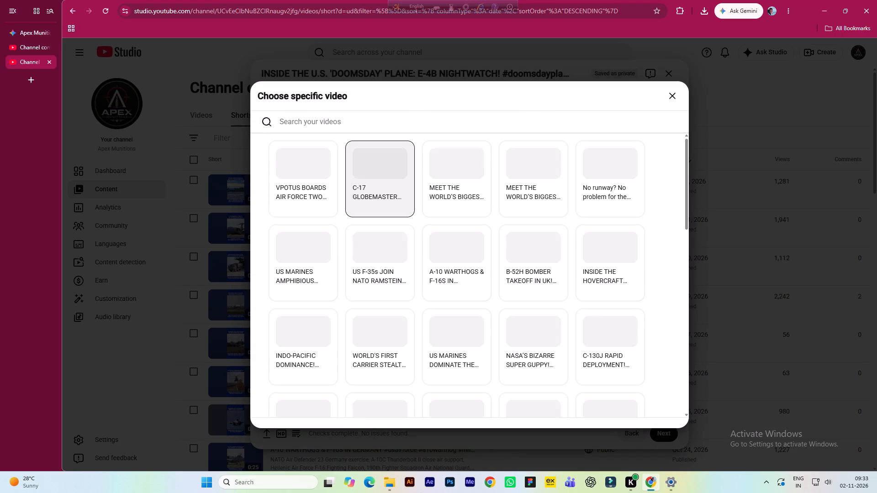
click(306, 173)
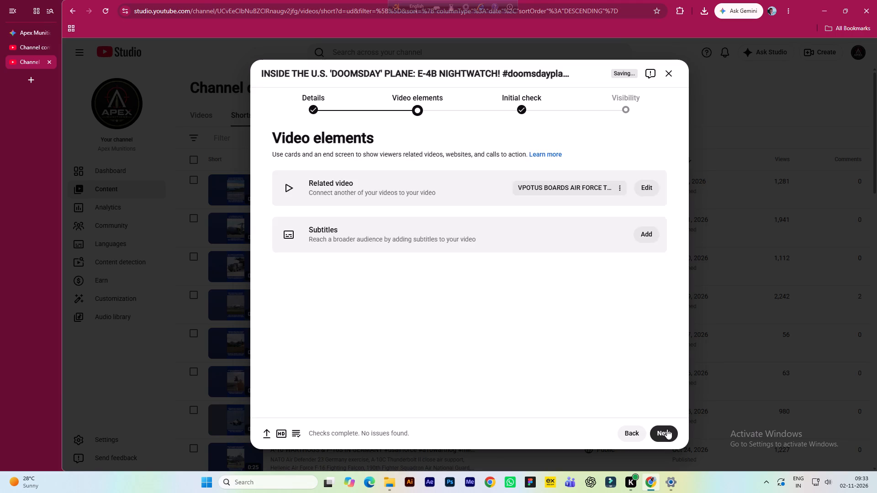
Schedule the Short to go public on Nov 2, 2026 at 5:00 PM and close the confirmation.
click(663, 431)
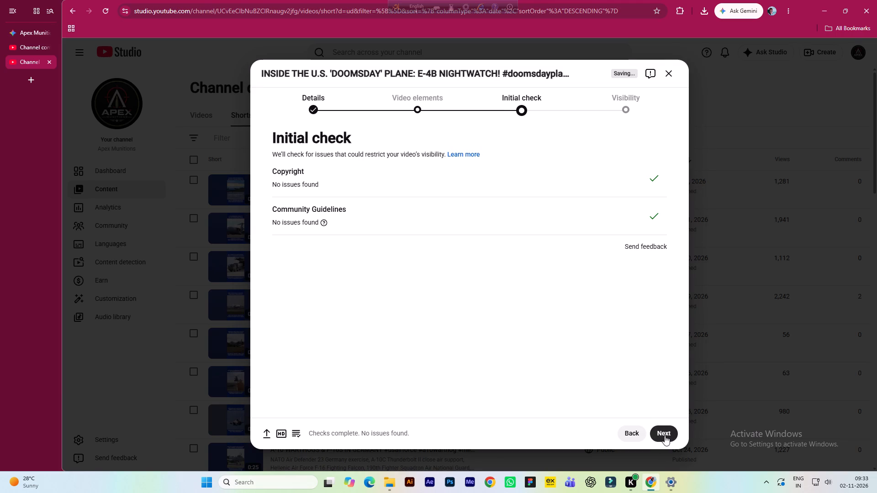
click(665, 435)
click(315, 293)
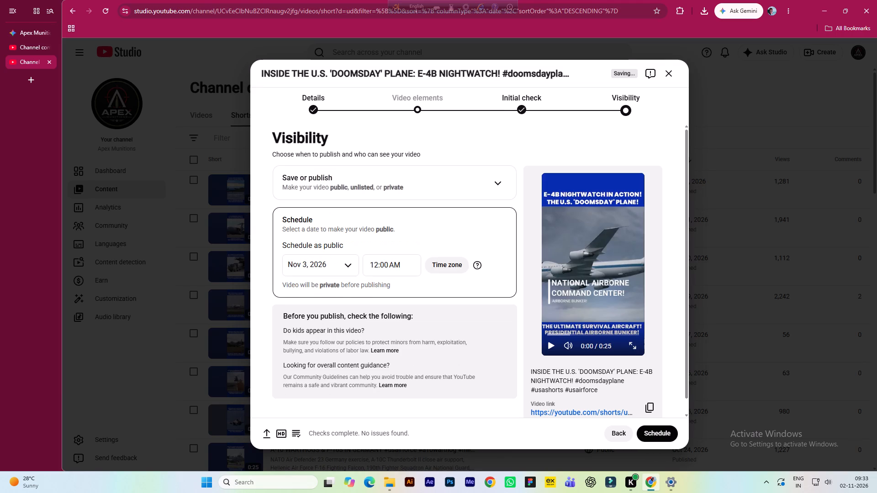
click(353, 266)
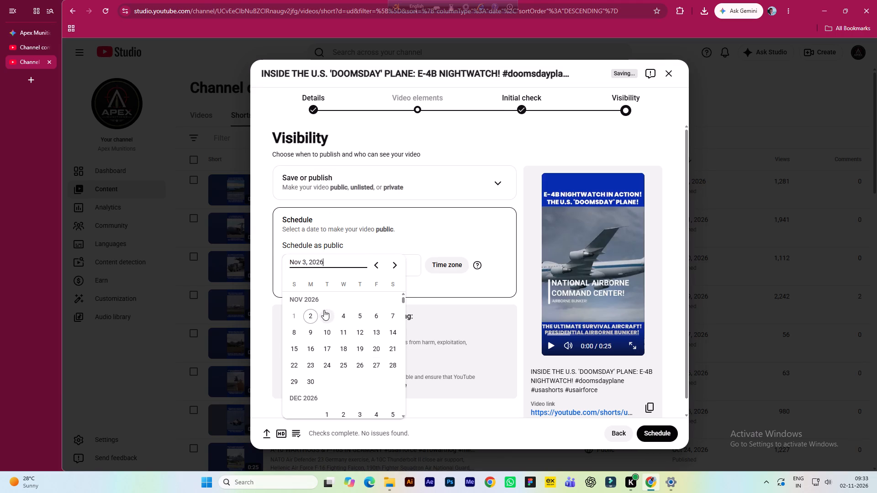
click(306, 317)
click(396, 262)
scroll(384, 332, down, 4)
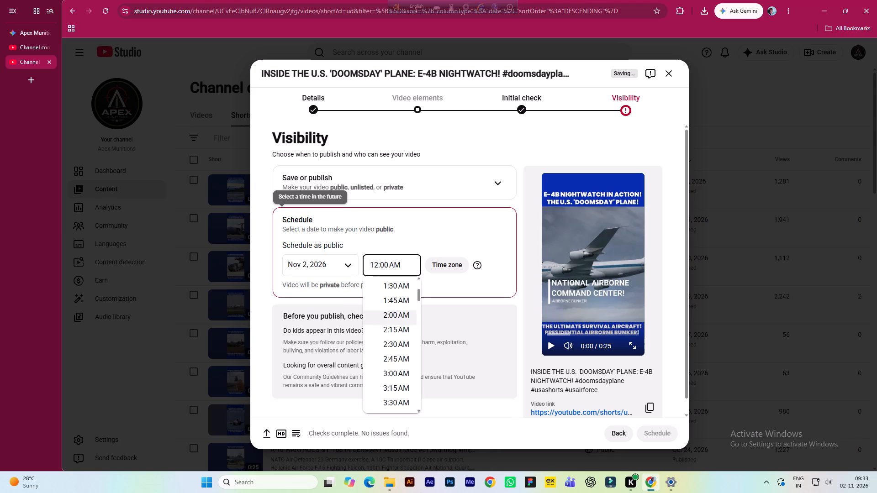
scroll(389, 351, down, 16)
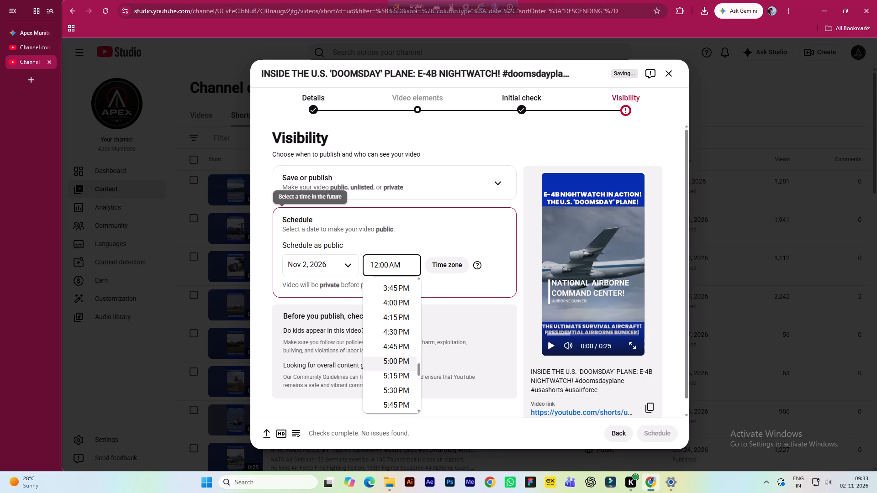
click(391, 358)
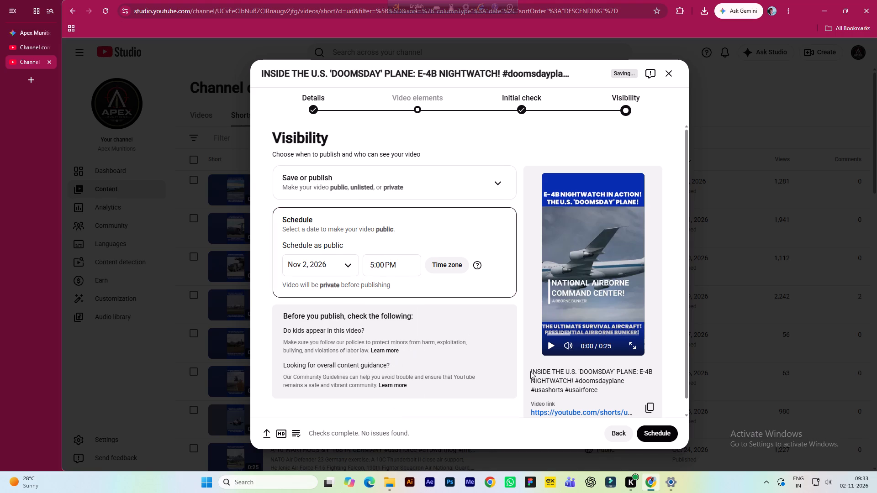
click(640, 430)
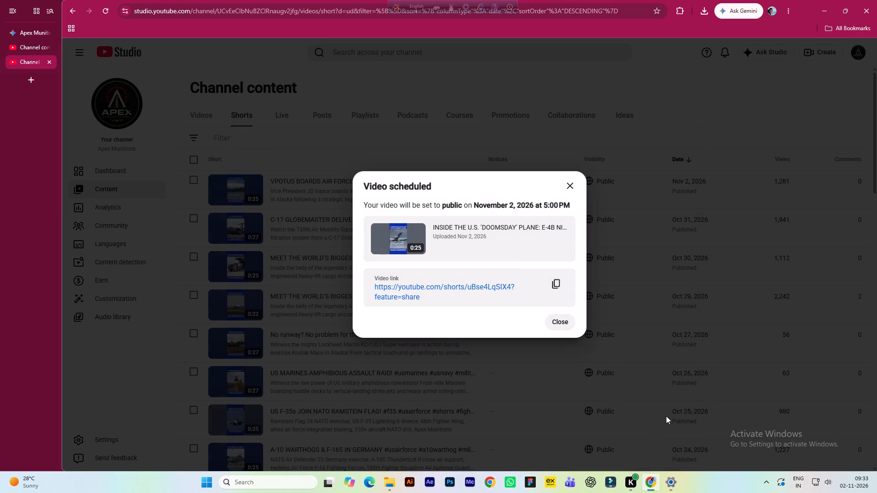
click(556, 323)
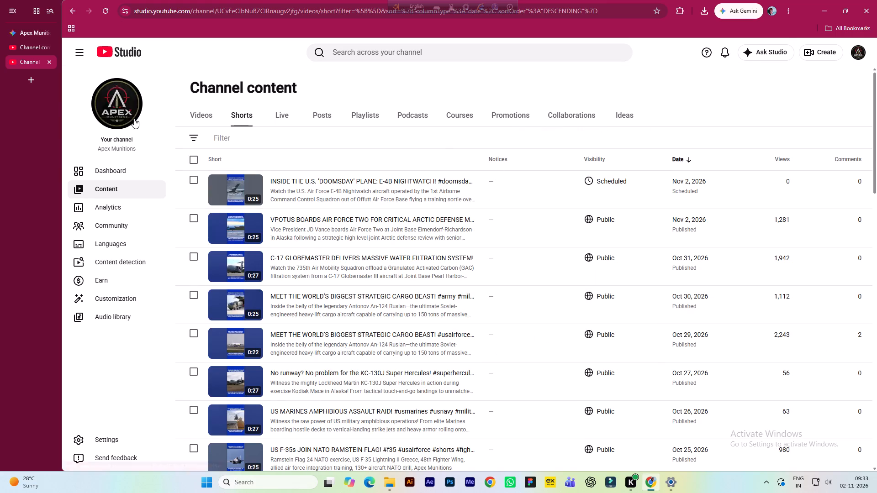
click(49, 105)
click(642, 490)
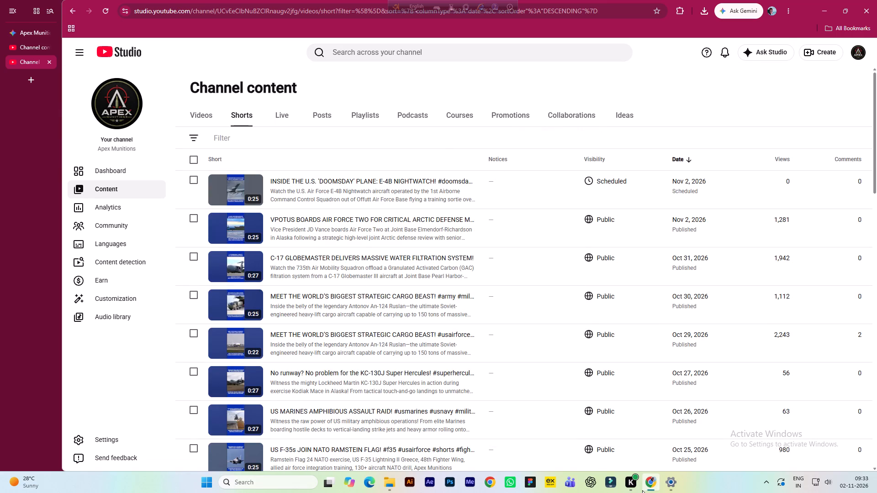